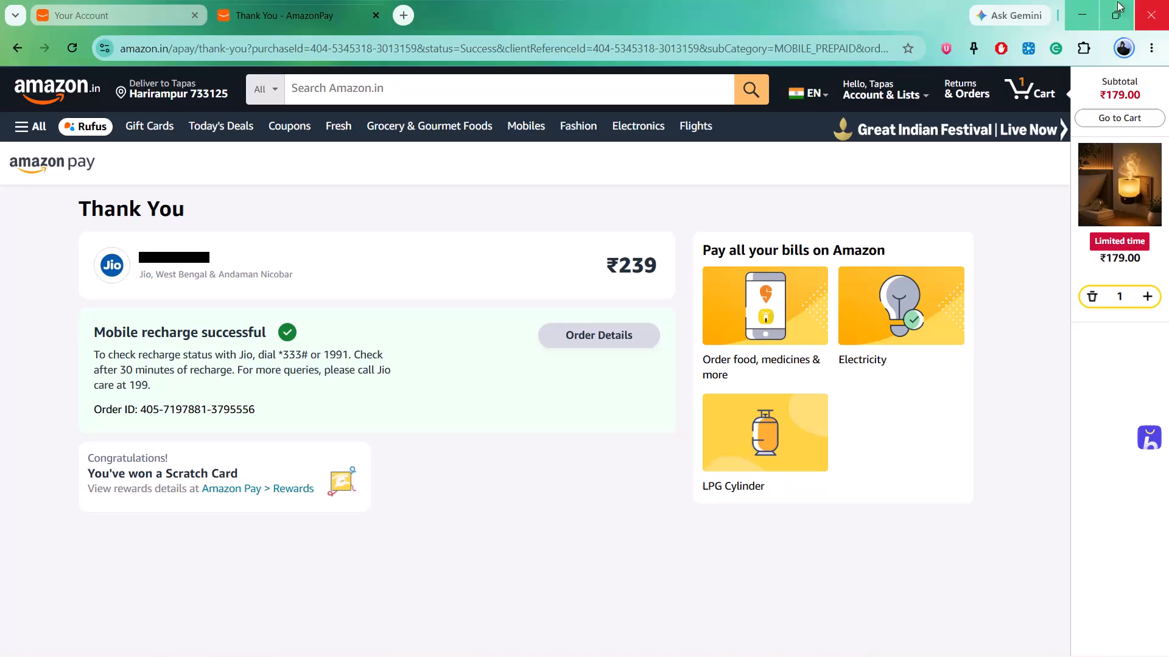
Open the TradingView website in a new browser tab by searching Google for tradingview.
click(401, 13)
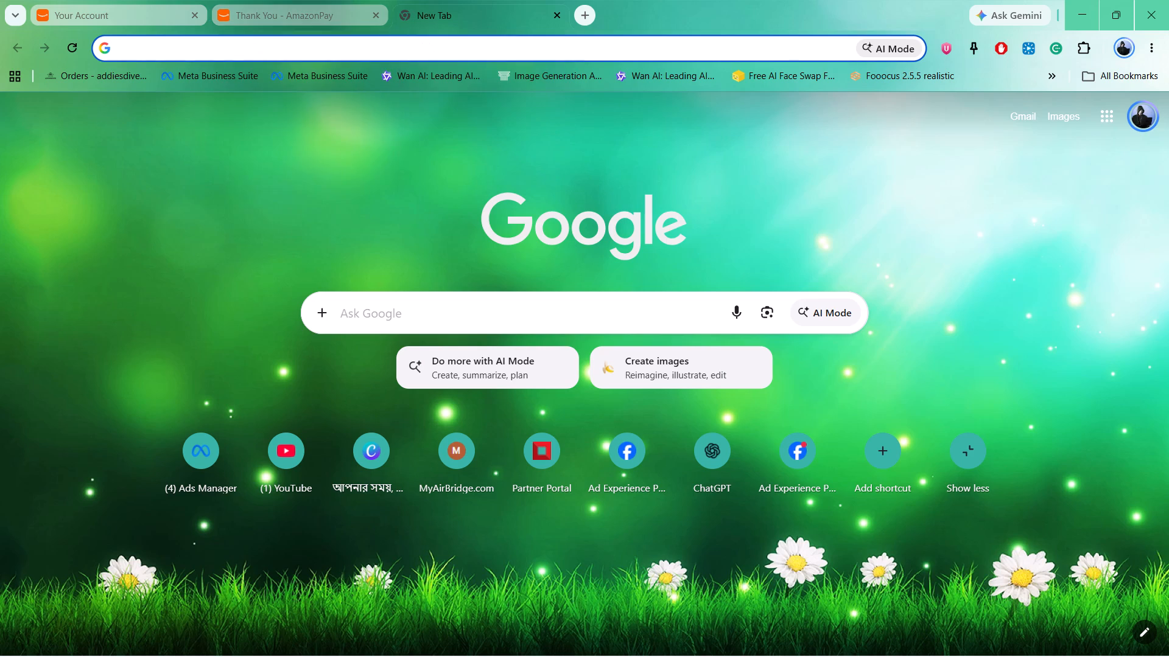
click(558, 49)
click(532, 71)
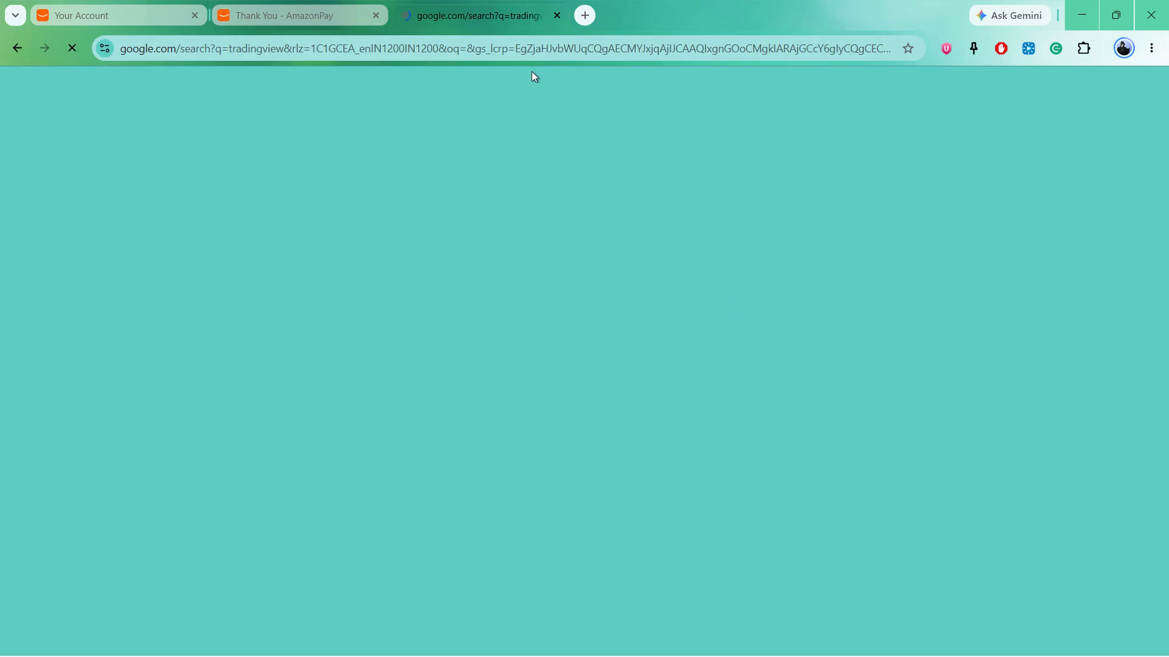
click(377, 235)
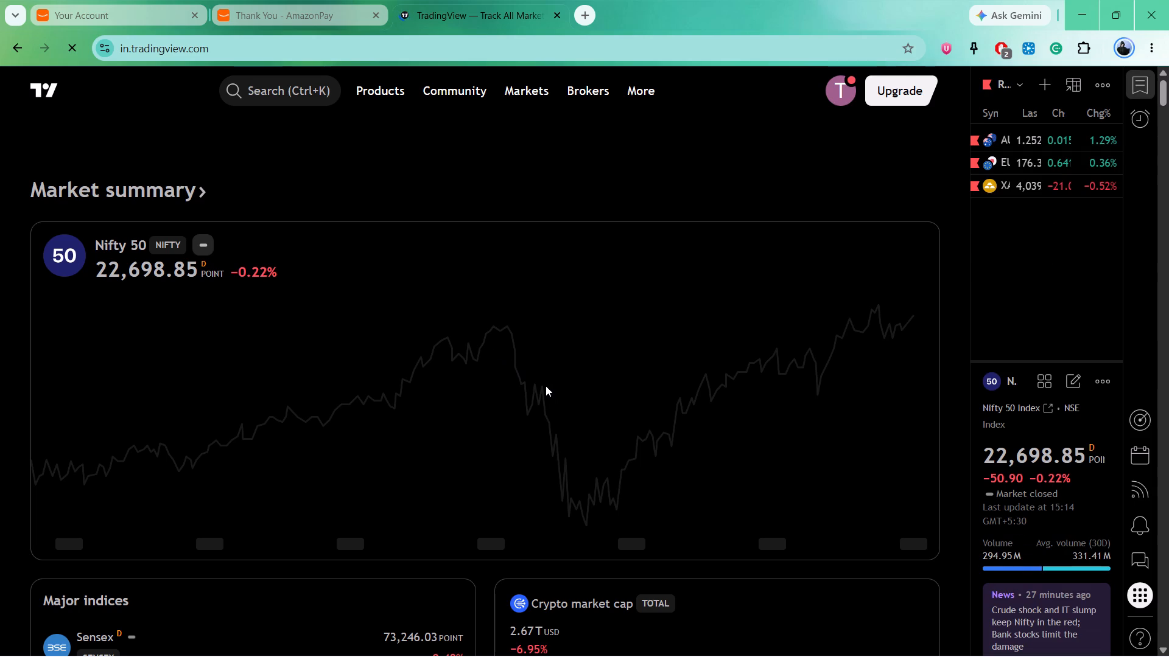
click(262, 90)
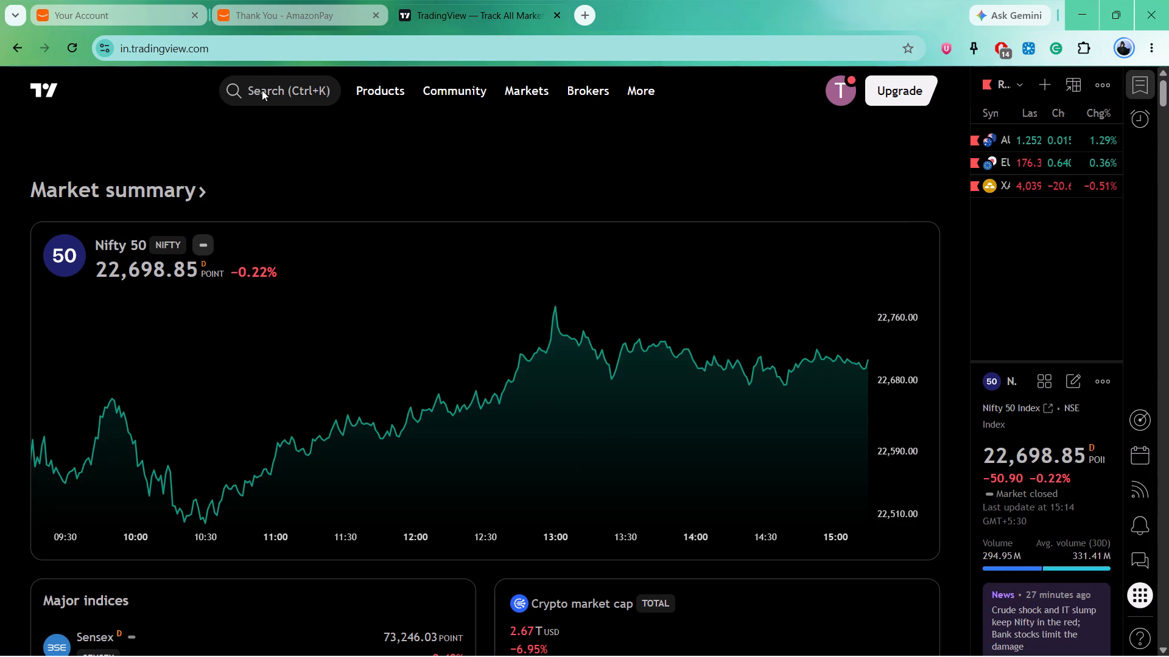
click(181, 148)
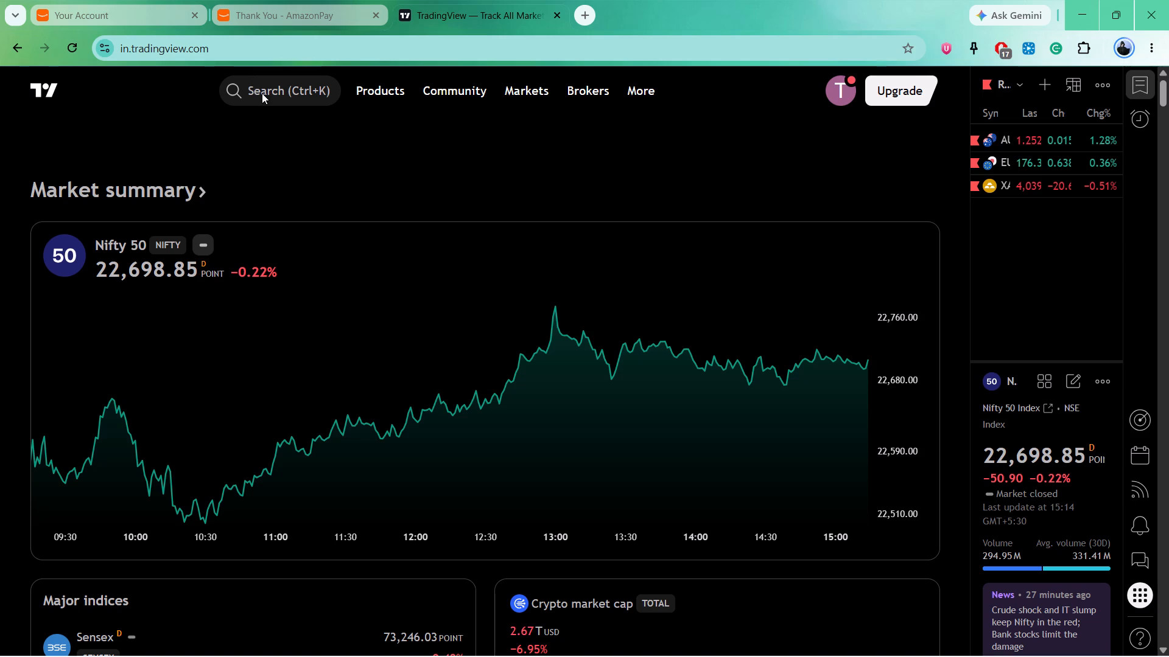
Open the full chart of Gold Spot / U.S. Dollar (XAUUSD) from the watchlist.
click(1042, 190)
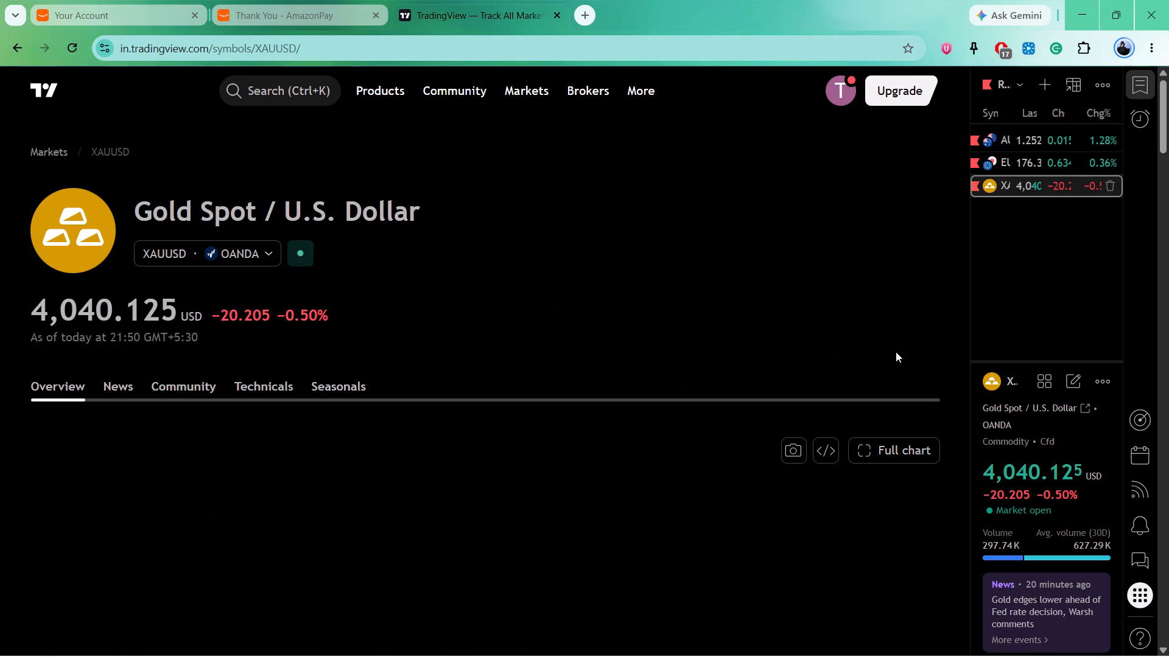
click(884, 447)
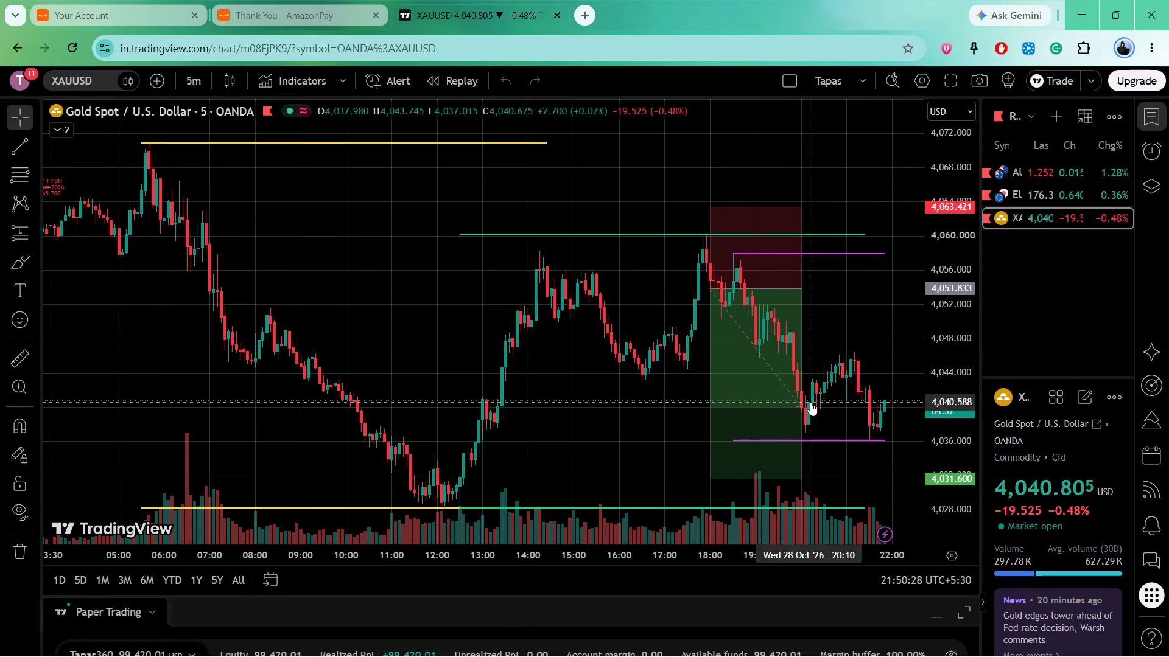
Examine the latest candles and the drawn levels on the 5-minute XAUUSD chart.
drag(844, 428, 711, 349)
scroll(774, 369, up, 2)
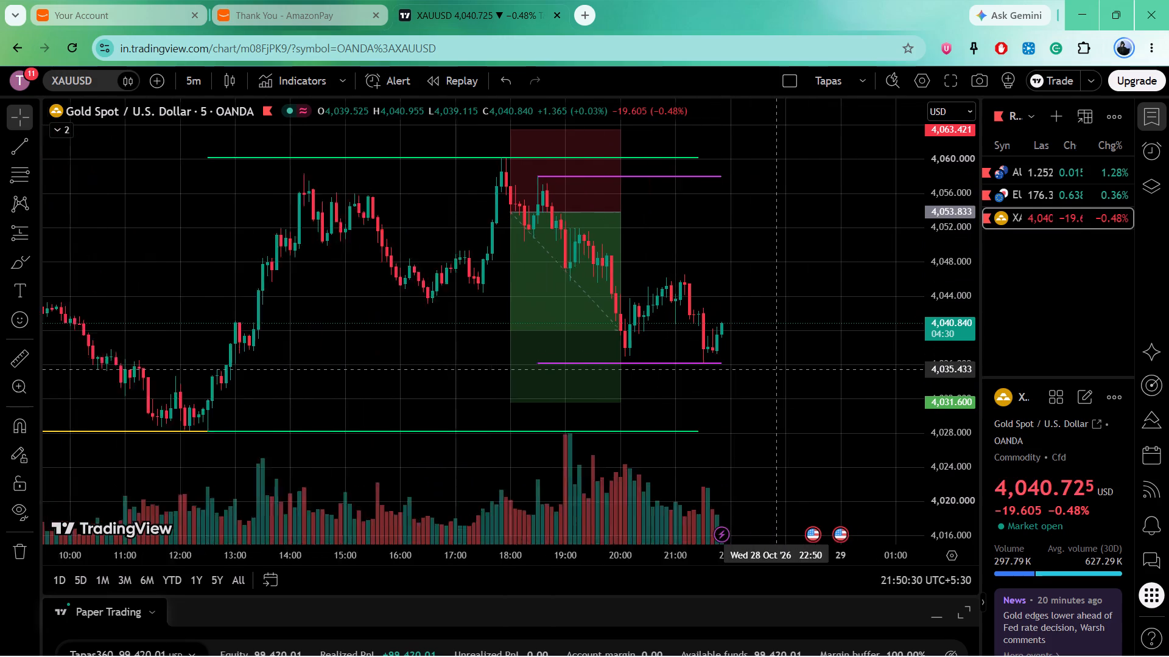
scroll(774, 369, up, 3)
scroll(774, 369, down, 4)
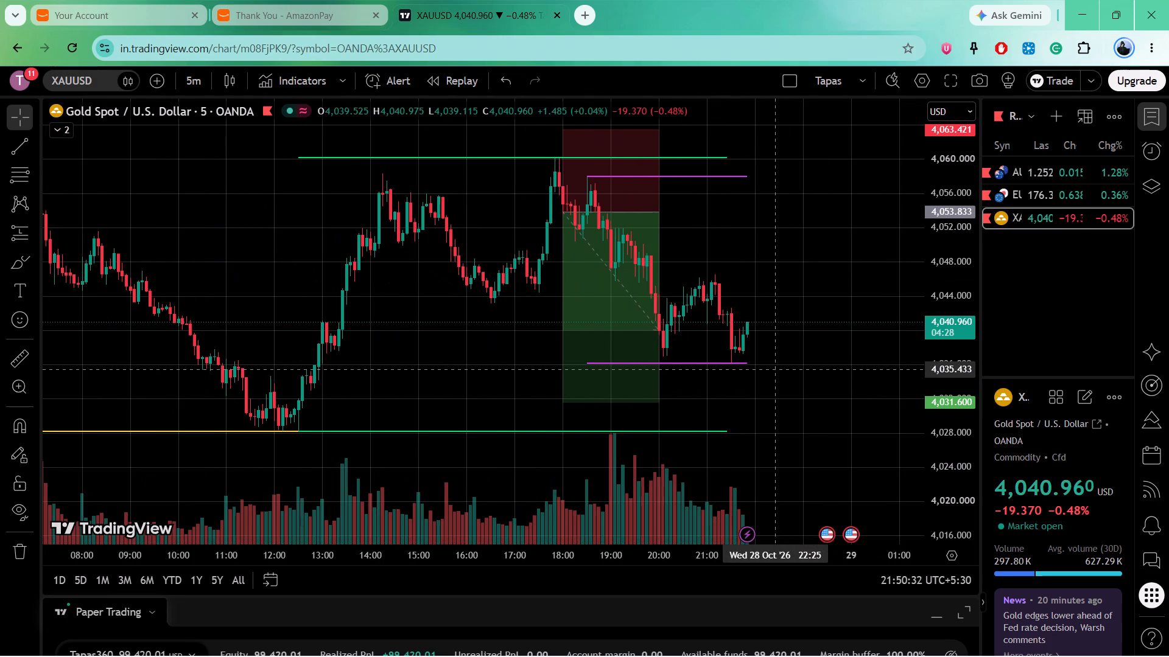
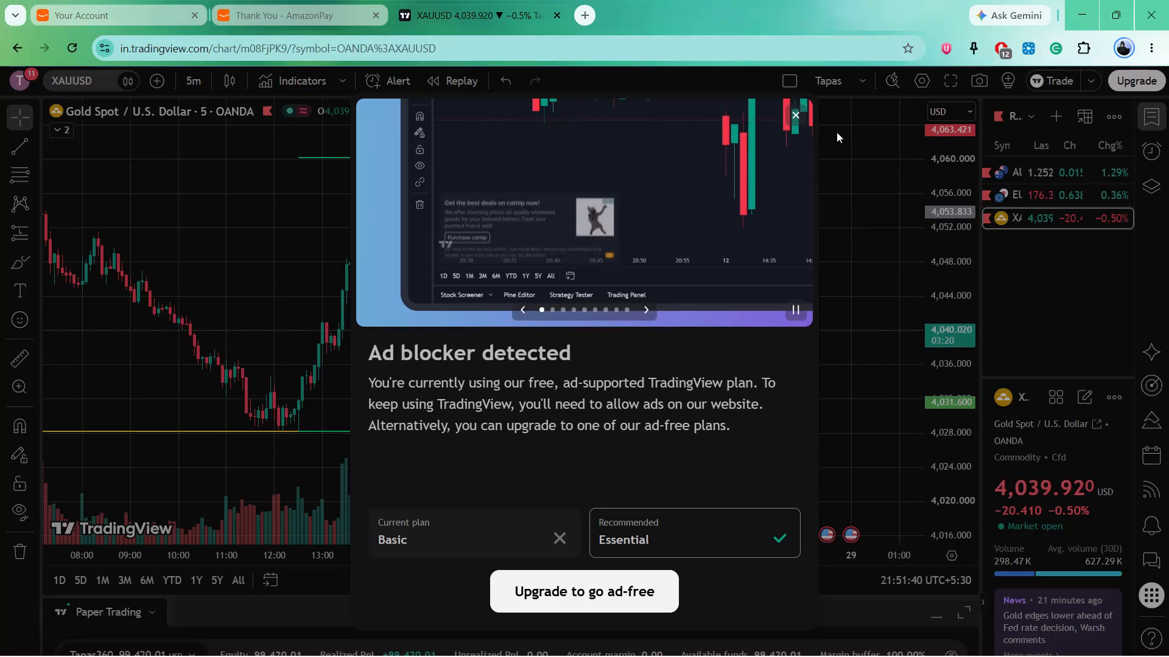
Dismiss the ad blocker notice covering the XAUUSD chart.
click(796, 112)
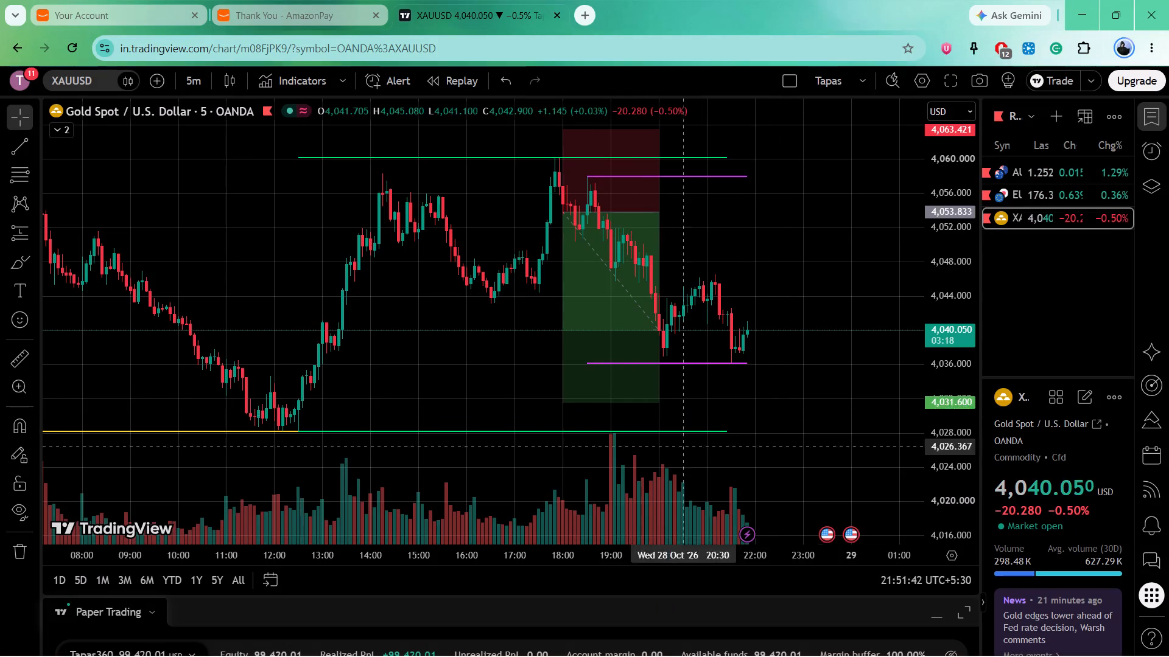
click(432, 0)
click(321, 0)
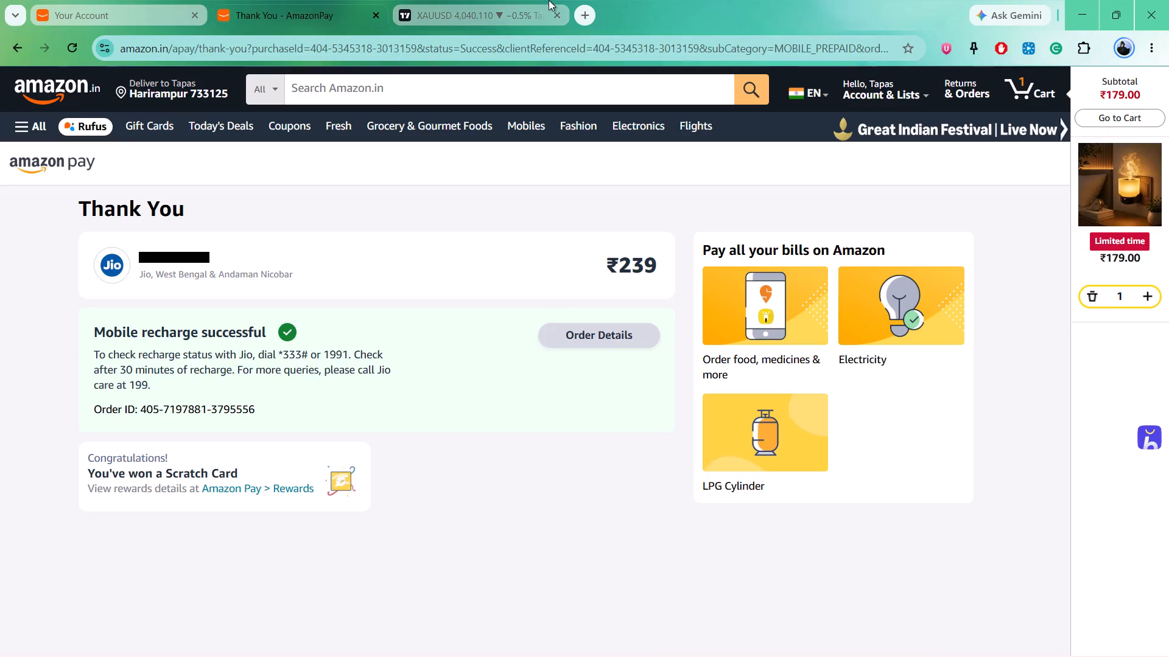
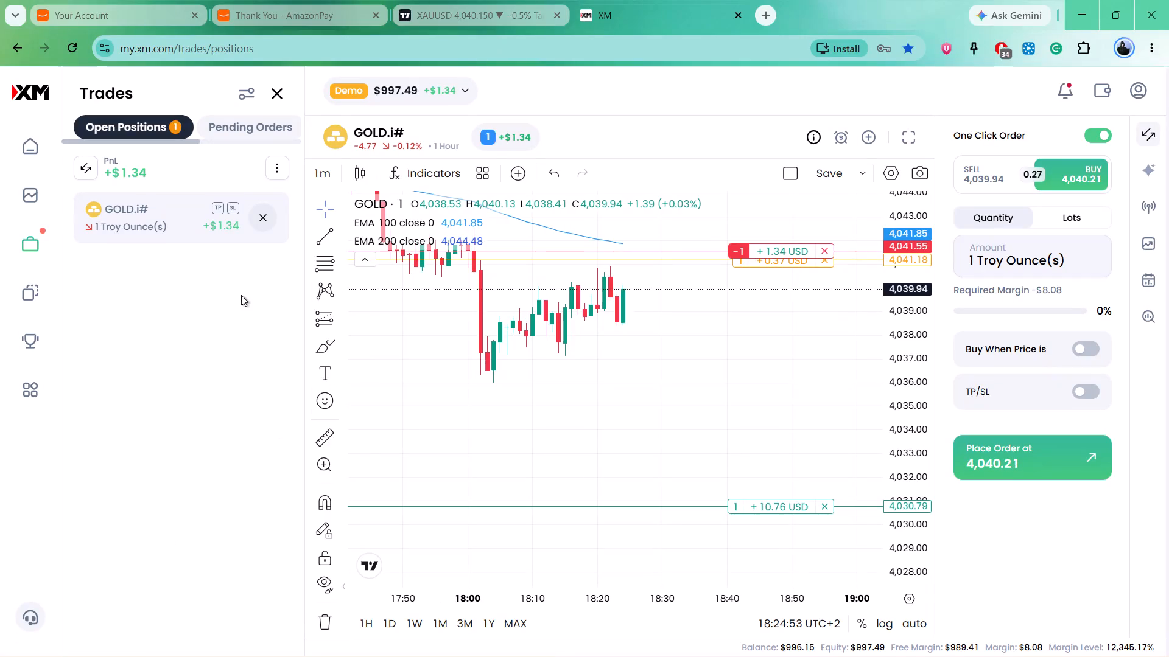
Switch to TradingView and examine the recent XAUUSD 5-minute price swings around the marked high and low lines.
click(407, 0)
scroll(480, 285, down, 7)
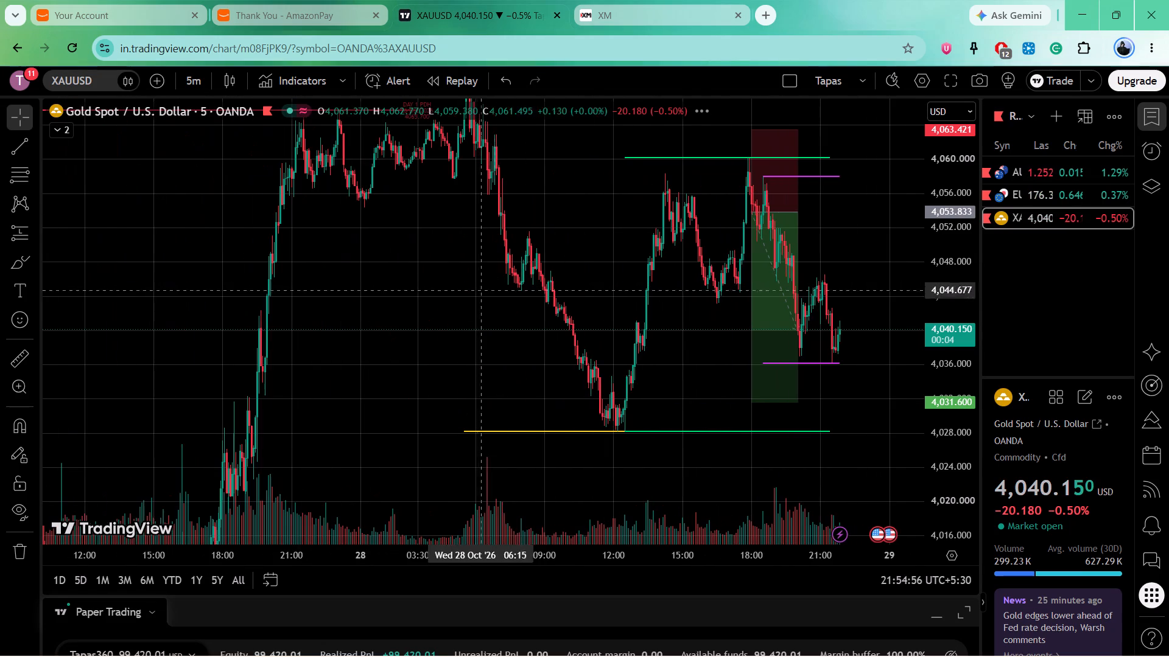
scroll(639, 341, up, 2)
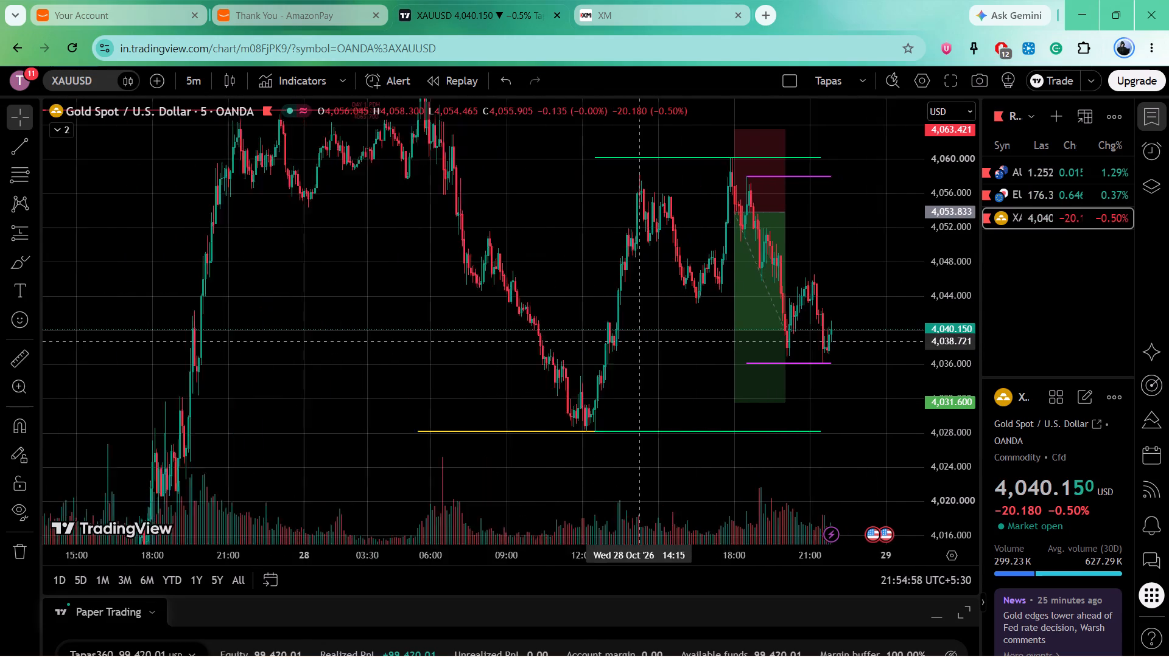
scroll(640, 341, up, 3)
drag(591, 331, 525, 400)
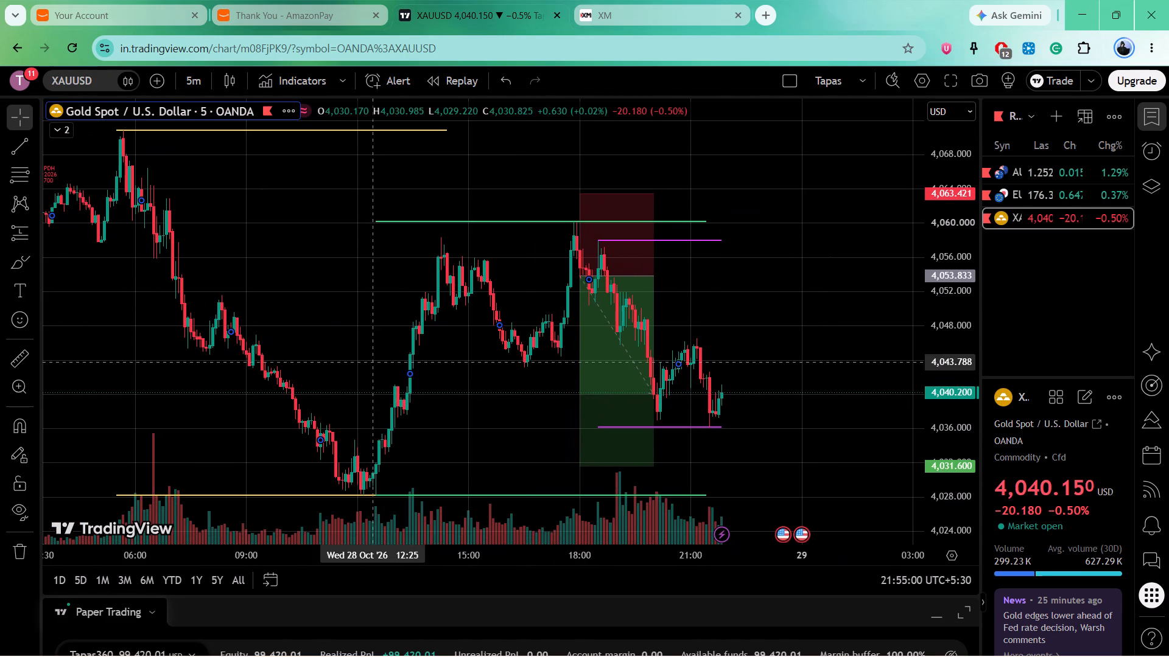
drag(408, 437, 444, 334)
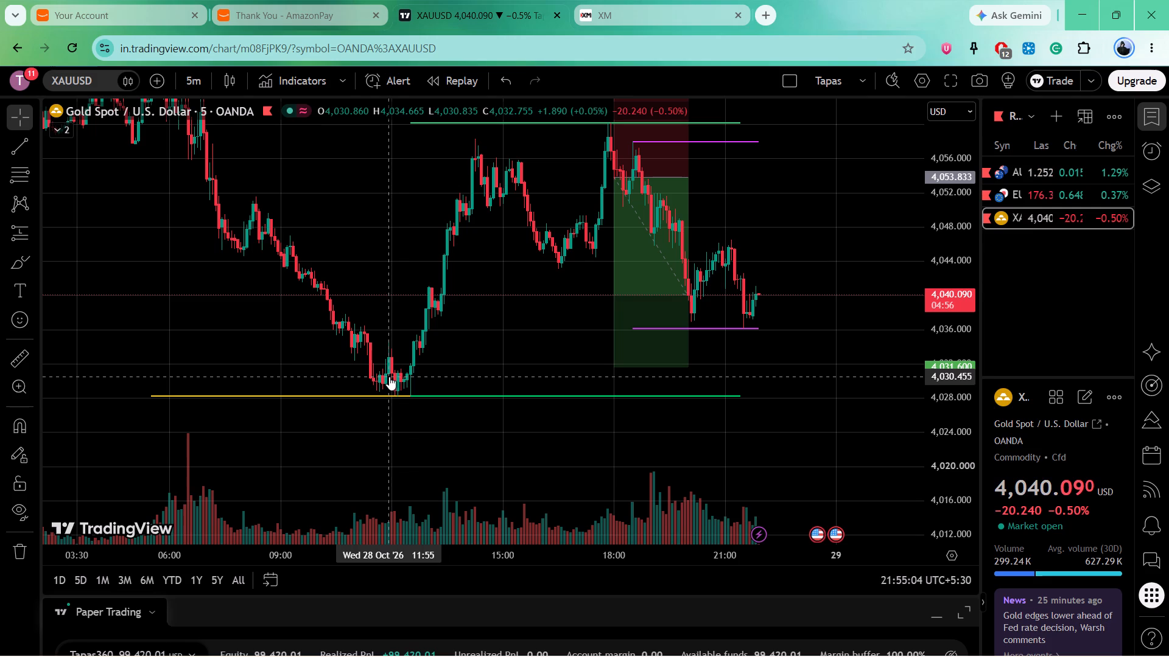
drag(500, 360, 451, 466)
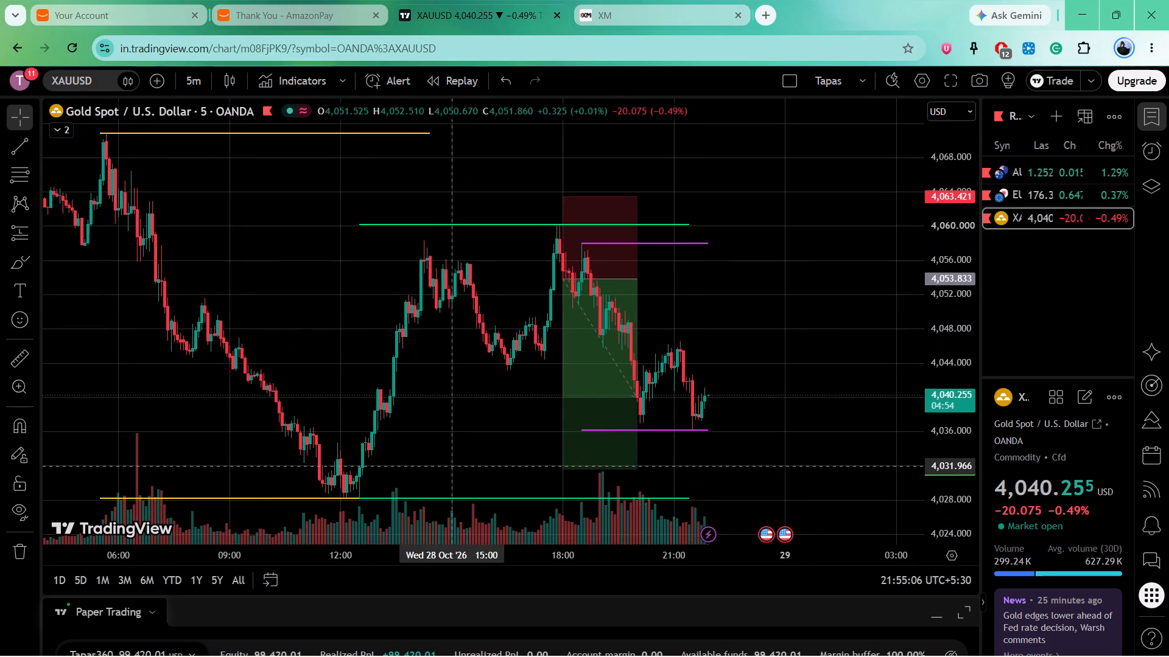
drag(451, 466, 449, 465)
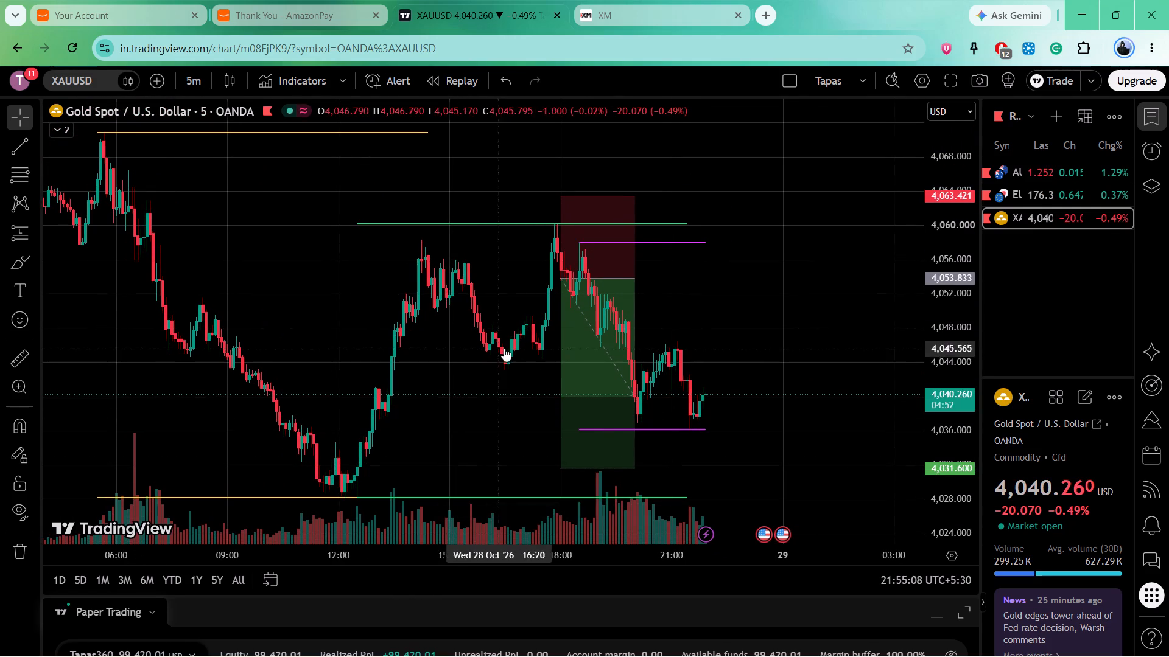
drag(340, 396, 378, 319)
click(378, 319)
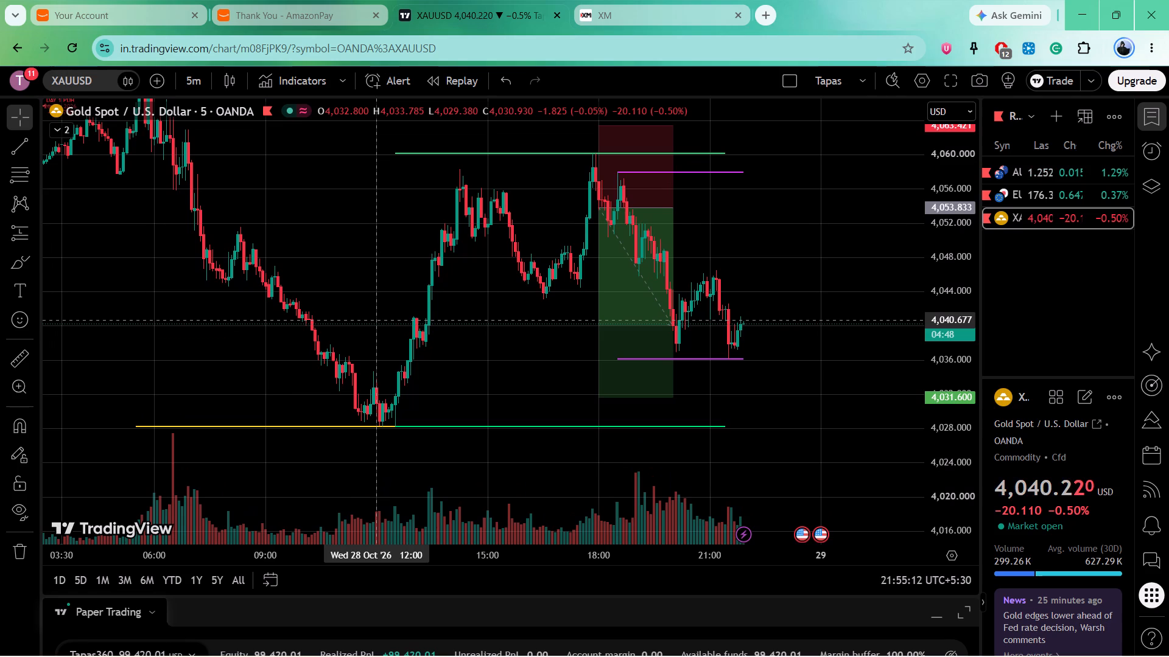
scroll(378, 319, down, 5)
drag(396, 301, 339, 438)
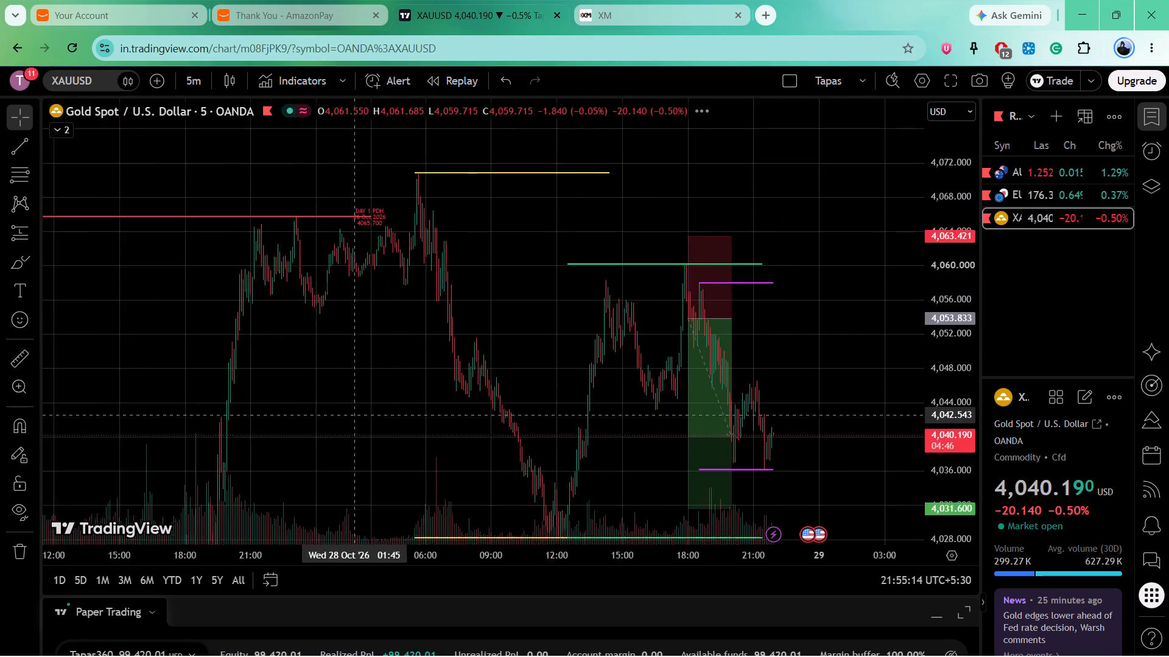
drag(339, 438, 298, 361)
scroll(298, 361, down, 6)
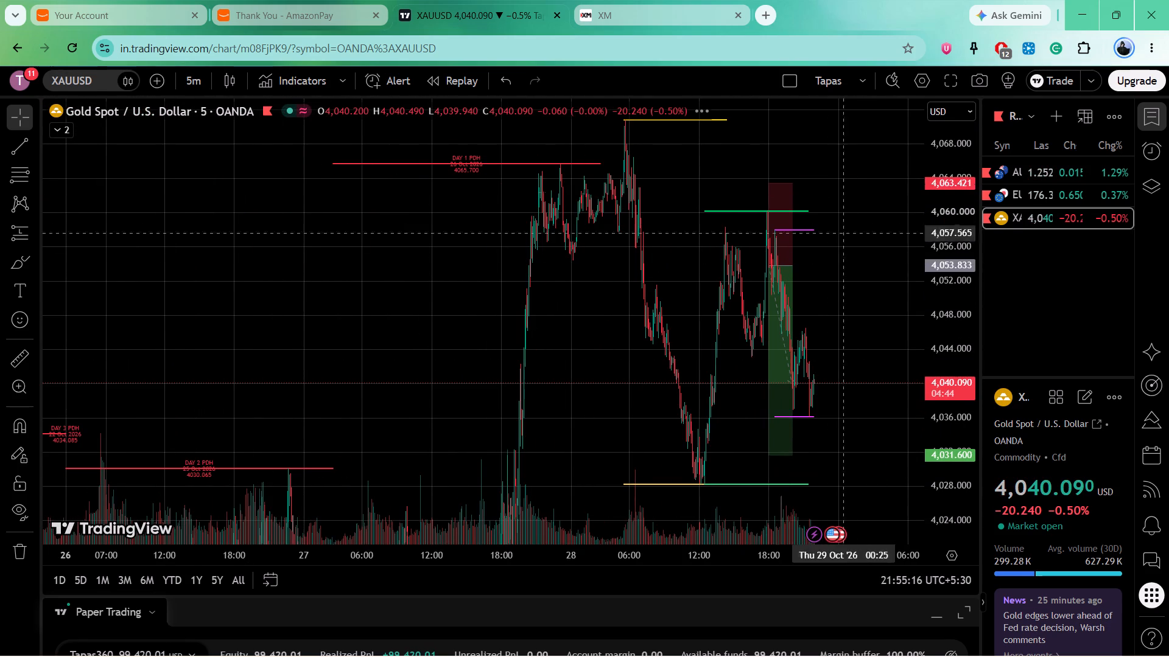
Examine the previous-day high and low levels of the past several days on the XAUUSD 5-minute chart.
drag(925, 170, 926, 481)
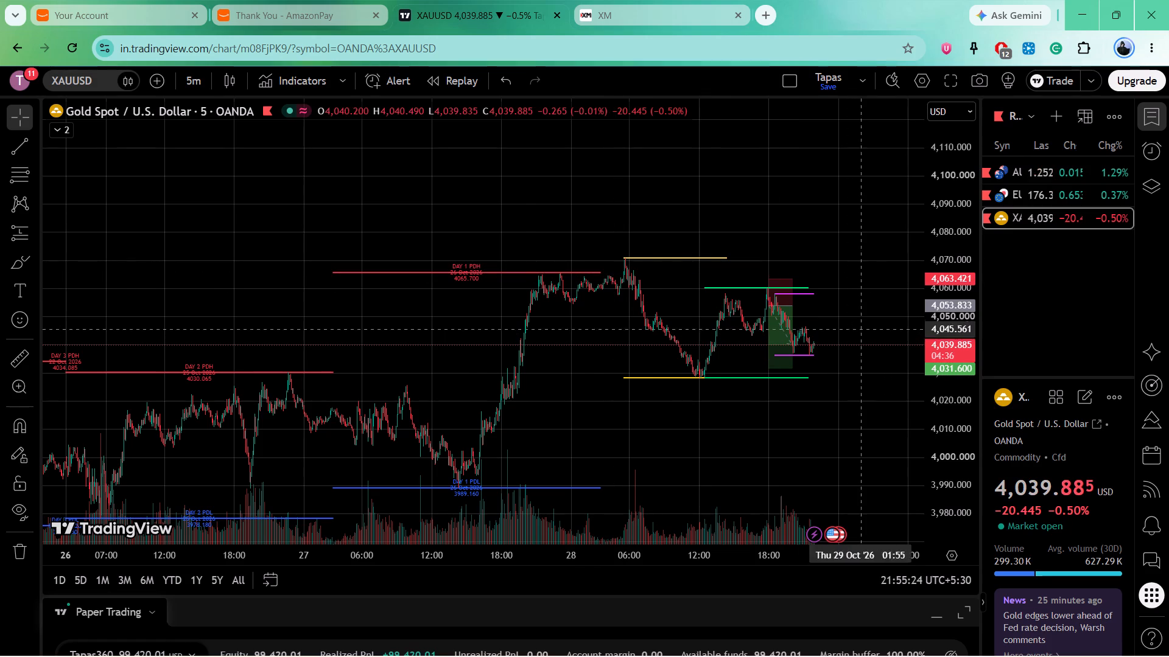
drag(468, 391, 658, 280)
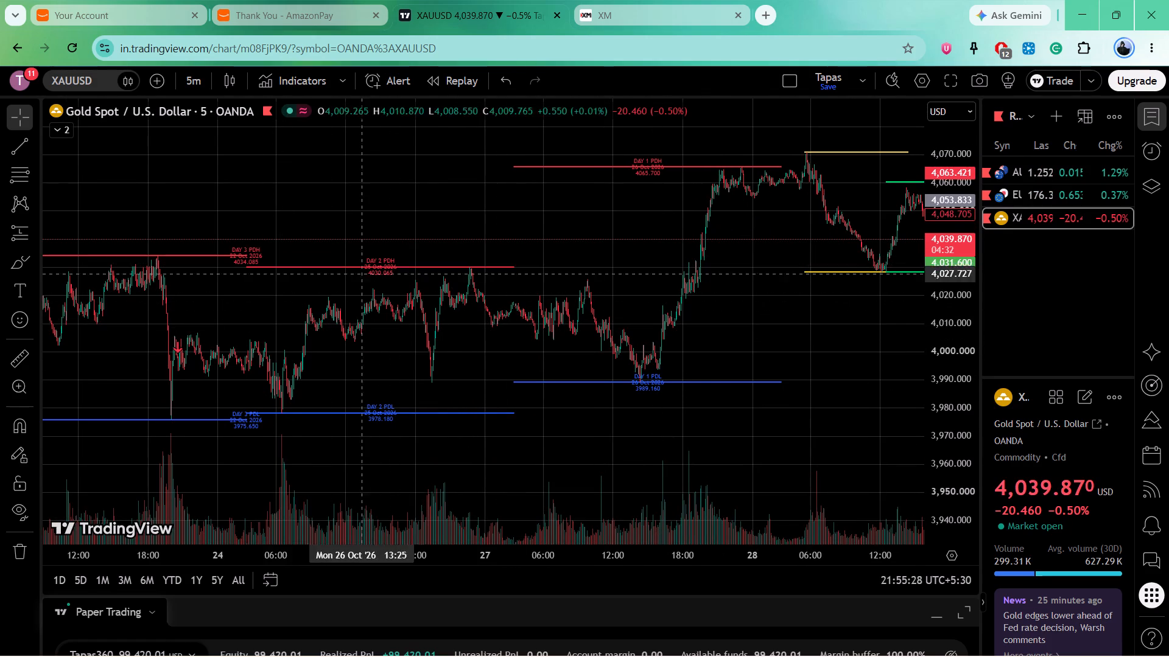
drag(326, 389, 565, 374)
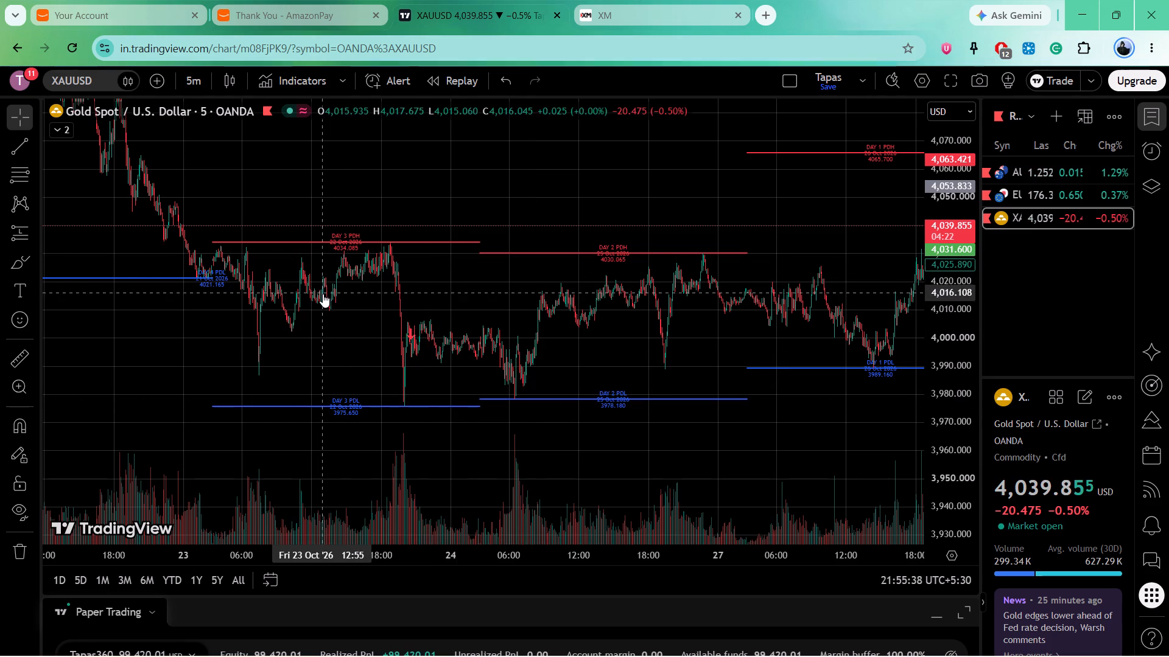
drag(323, 294, 434, 380)
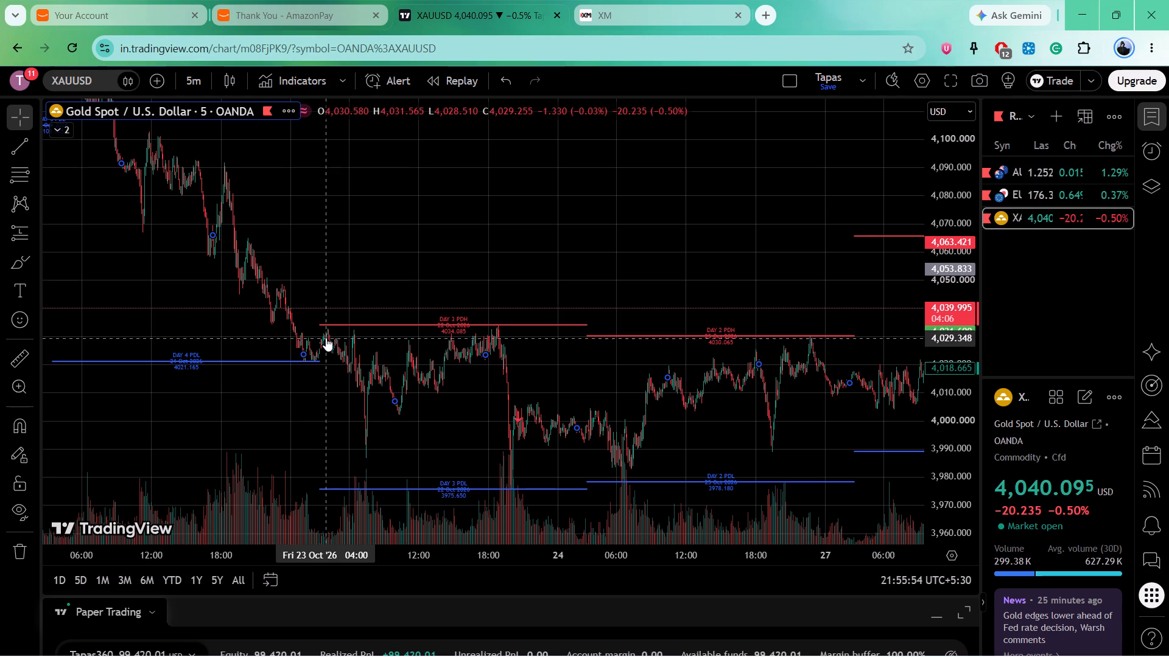
drag(342, 343, 575, 424)
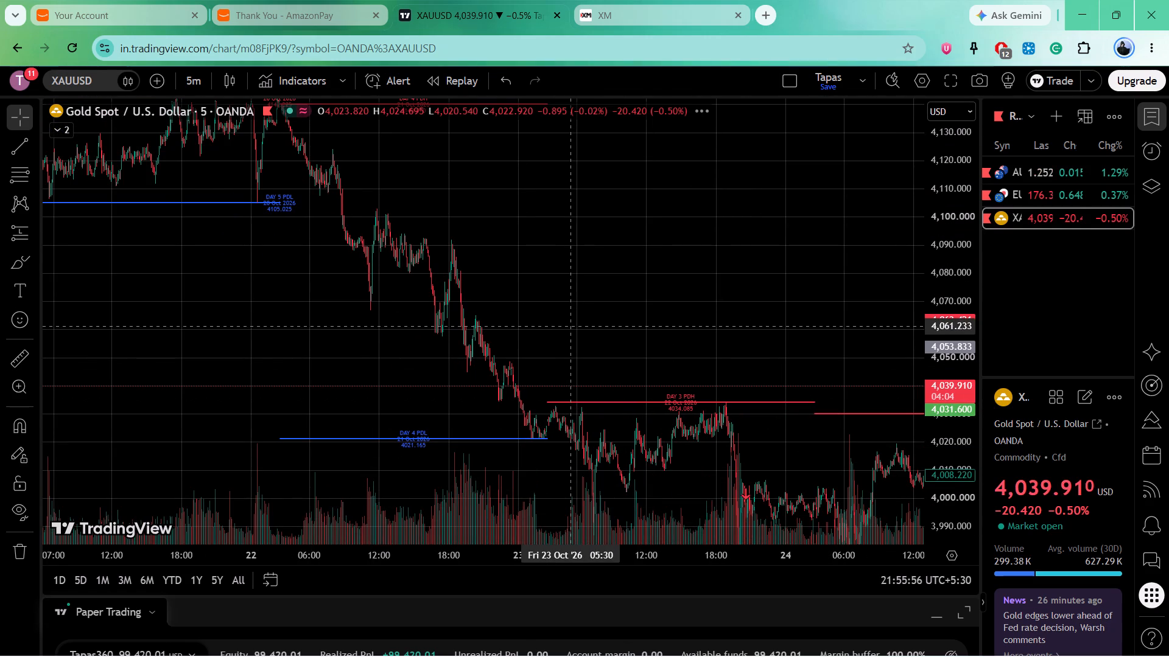
scroll(700, 251, down, 5)
drag(700, 259, 714, 327)
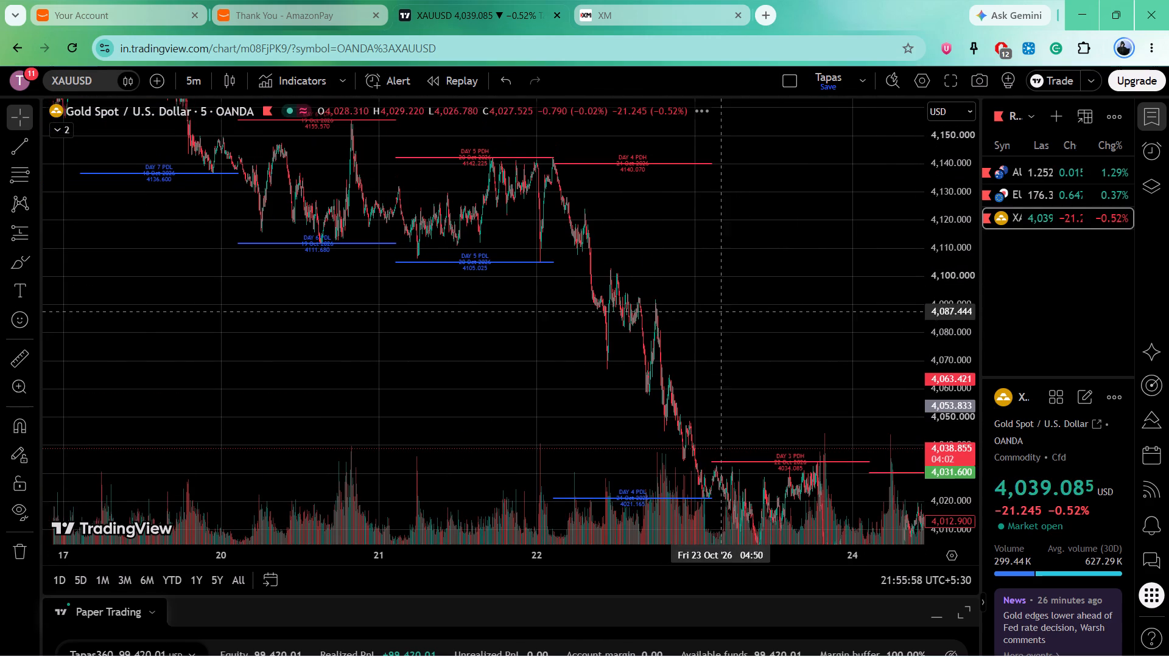
drag(958, 168, 988, 353)
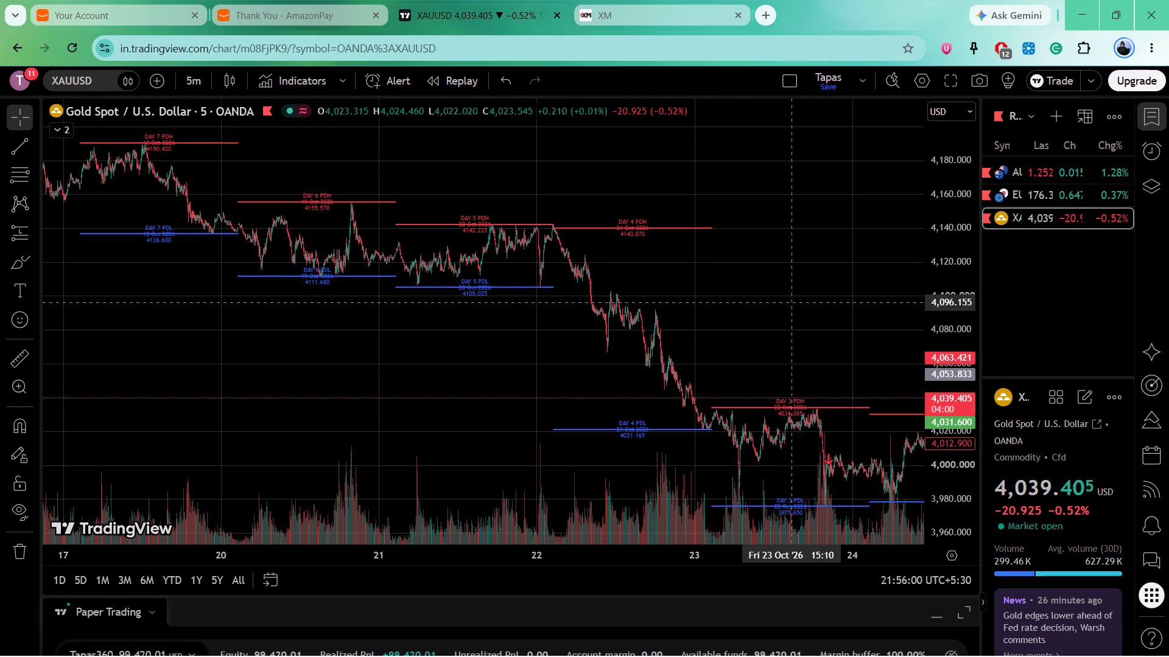
drag(779, 301, 605, 275)
drag(684, 318, 600, 288)
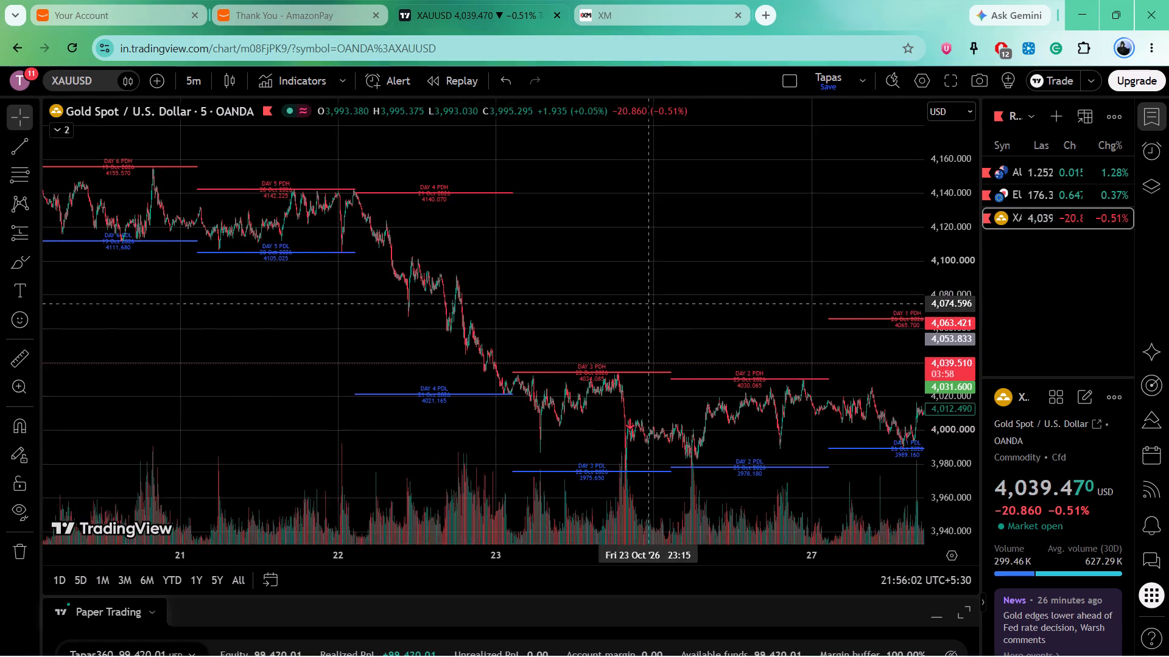
drag(600, 288, 475, 257)
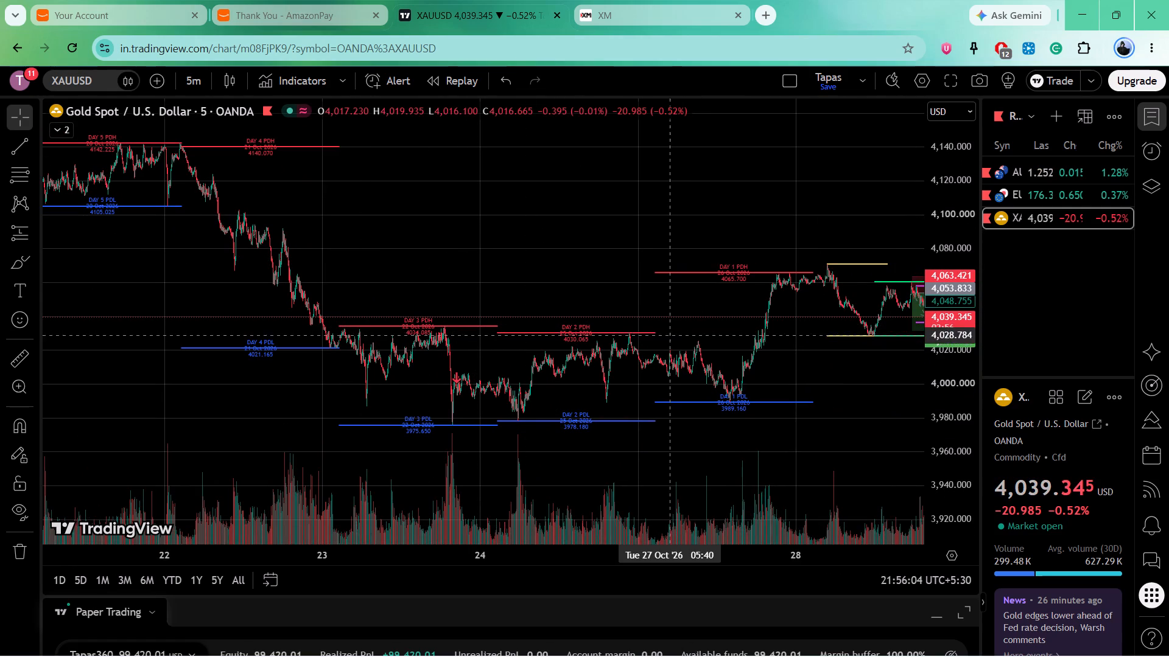
drag(818, 383, 817, 383)
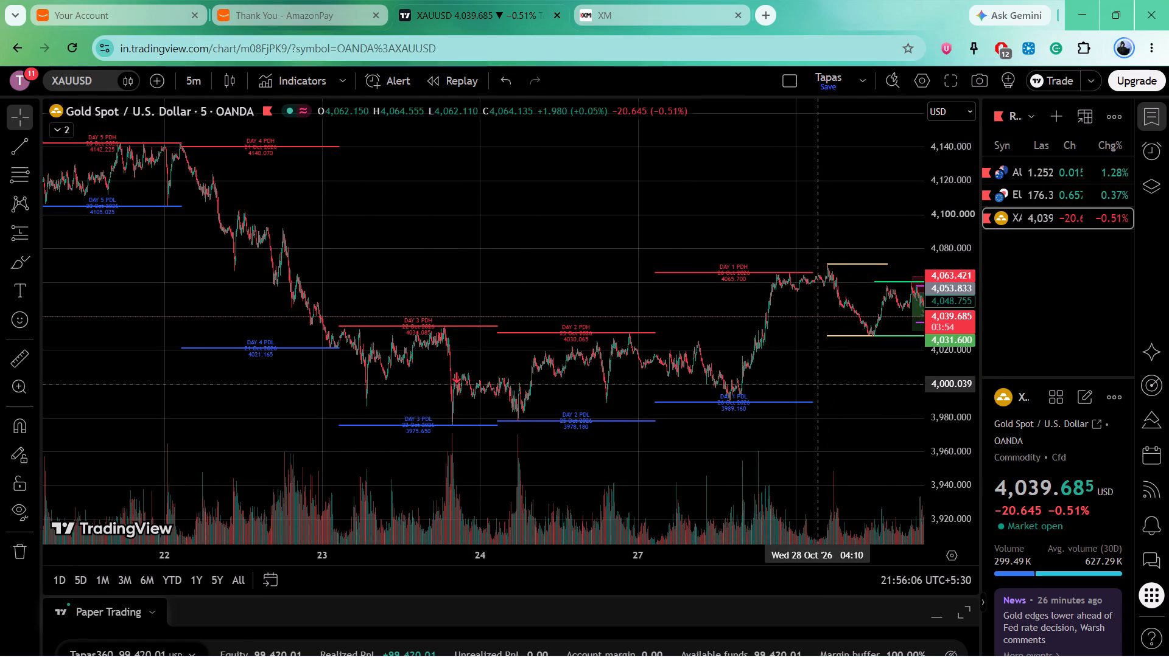
drag(817, 383, 606, 389)
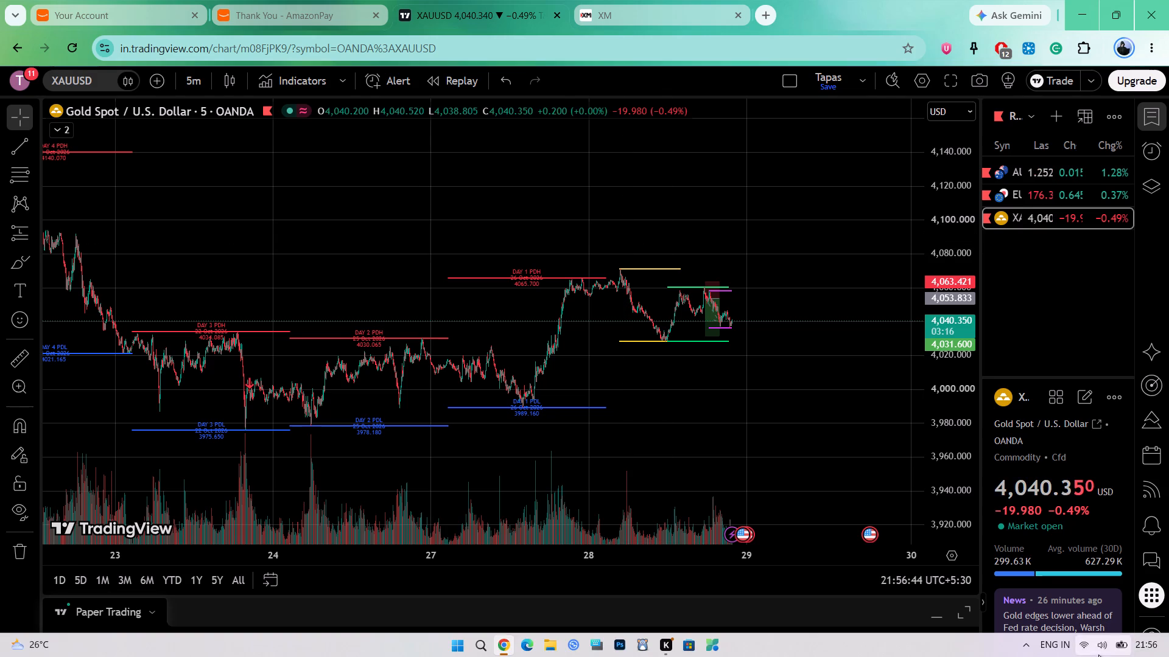
Switch to XM and examine the GOLD.i# 1-minute price action relative to the EMA 100 and EMA 200 lines.
click(616, 0)
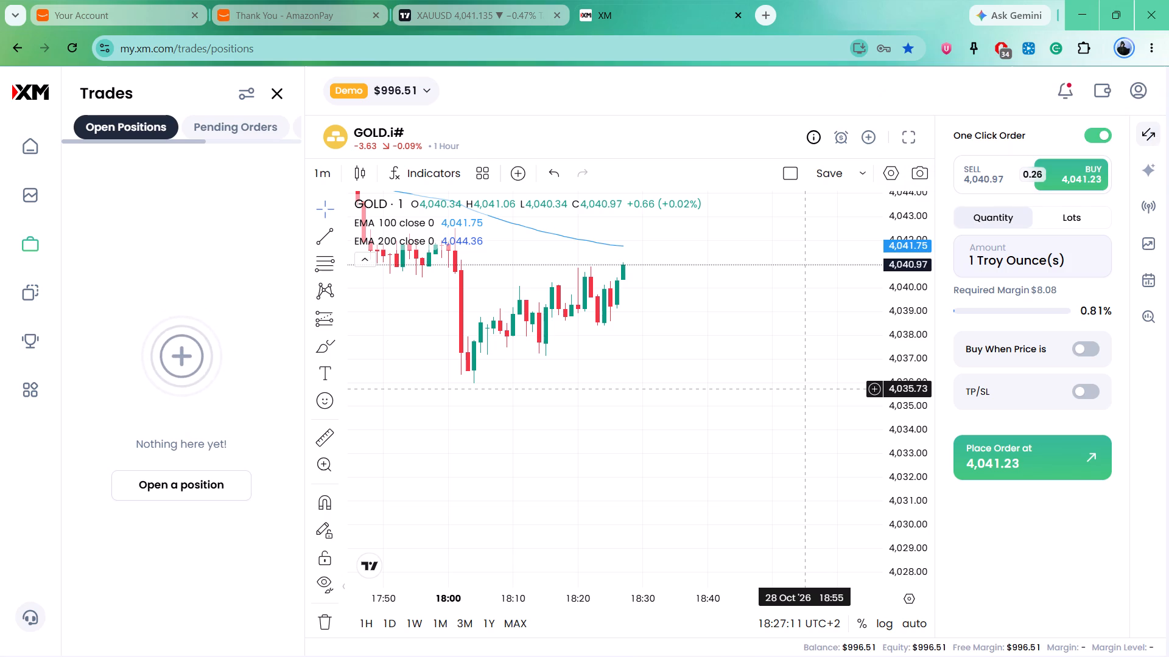
scroll(768, 316, down, 4)
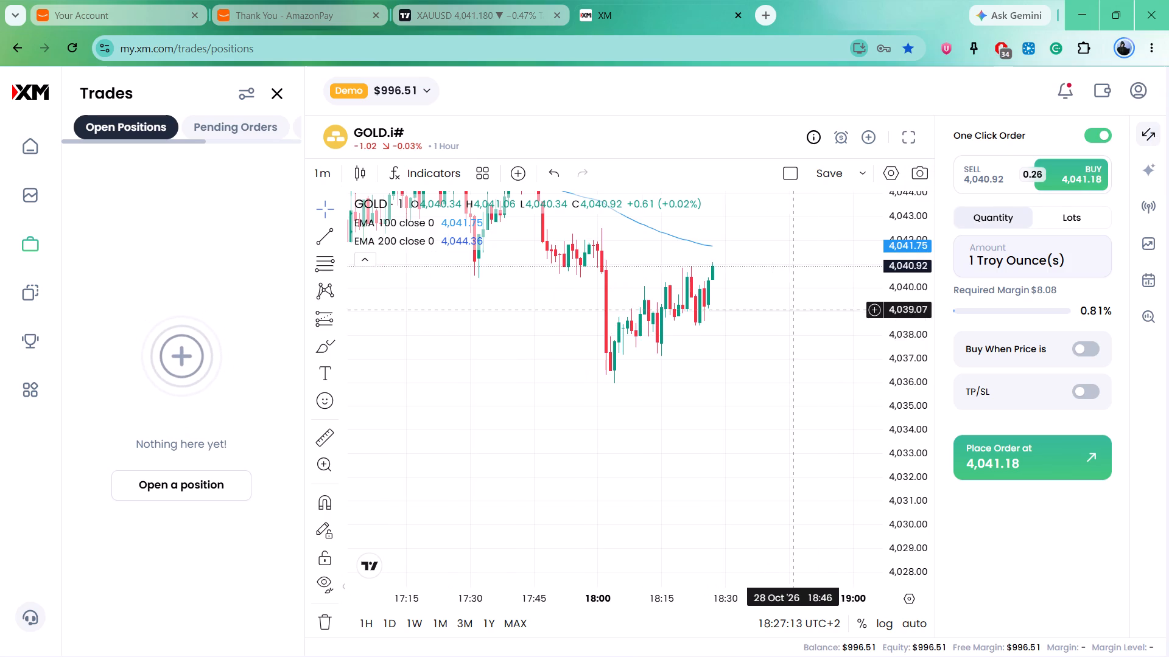
click(794, 309)
drag(802, 320, 834, 437)
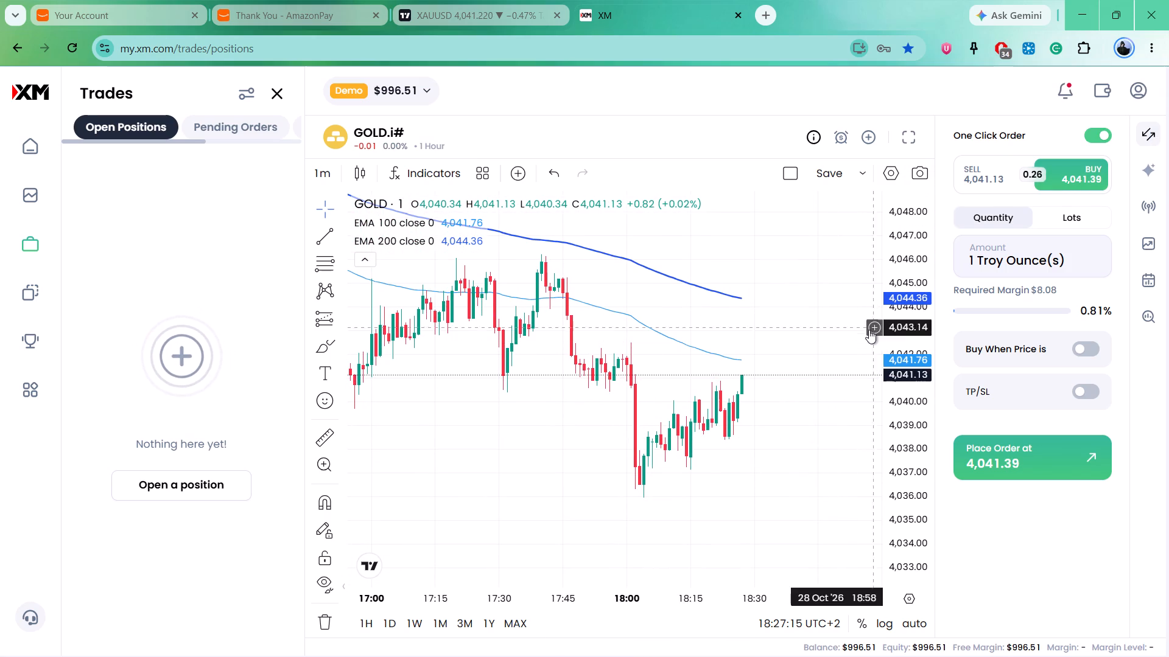
drag(824, 339, 834, 381)
scroll(833, 367, down, 8)
drag(833, 367, 829, 362)
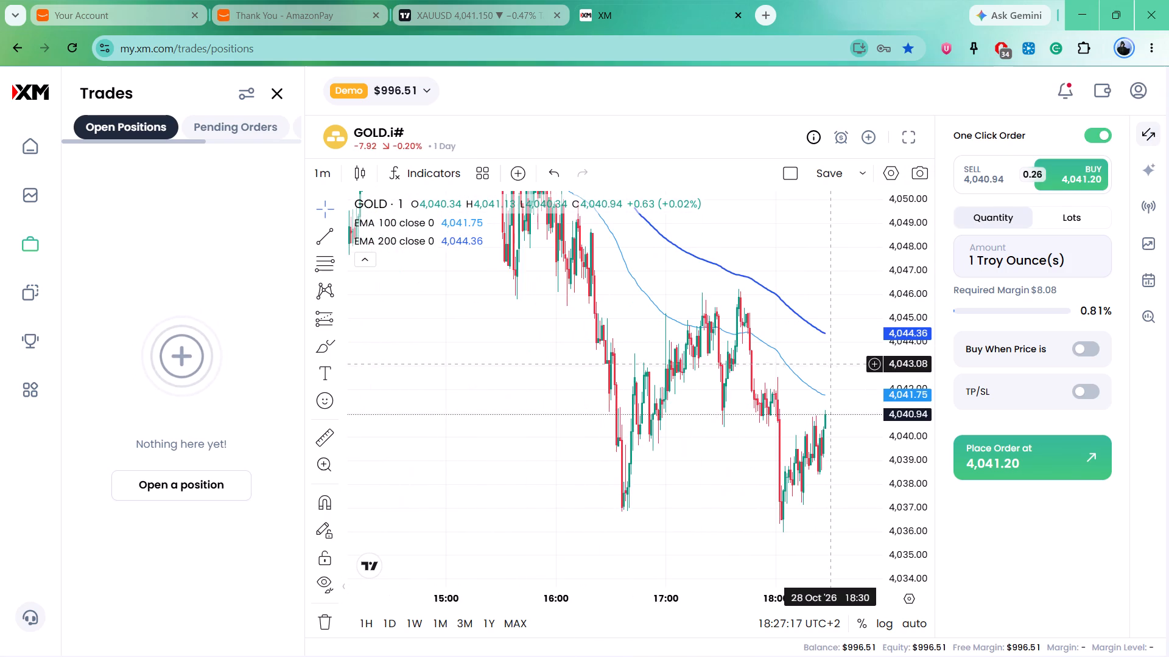
drag(829, 362, 731, 313)
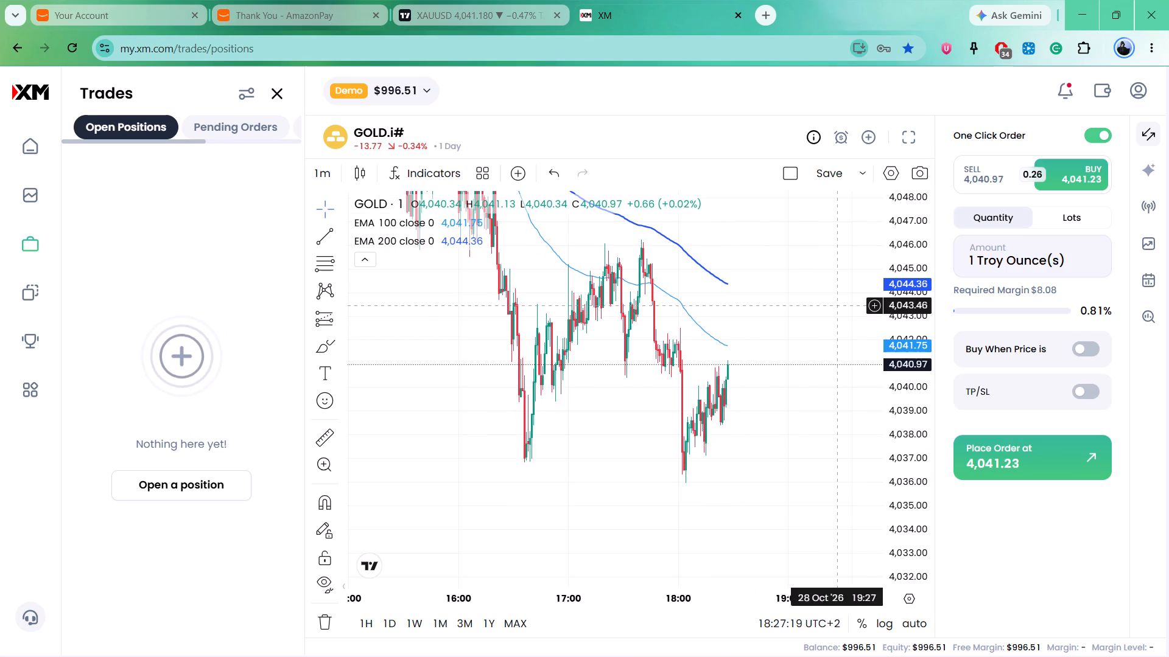
drag(812, 308, 841, 390)
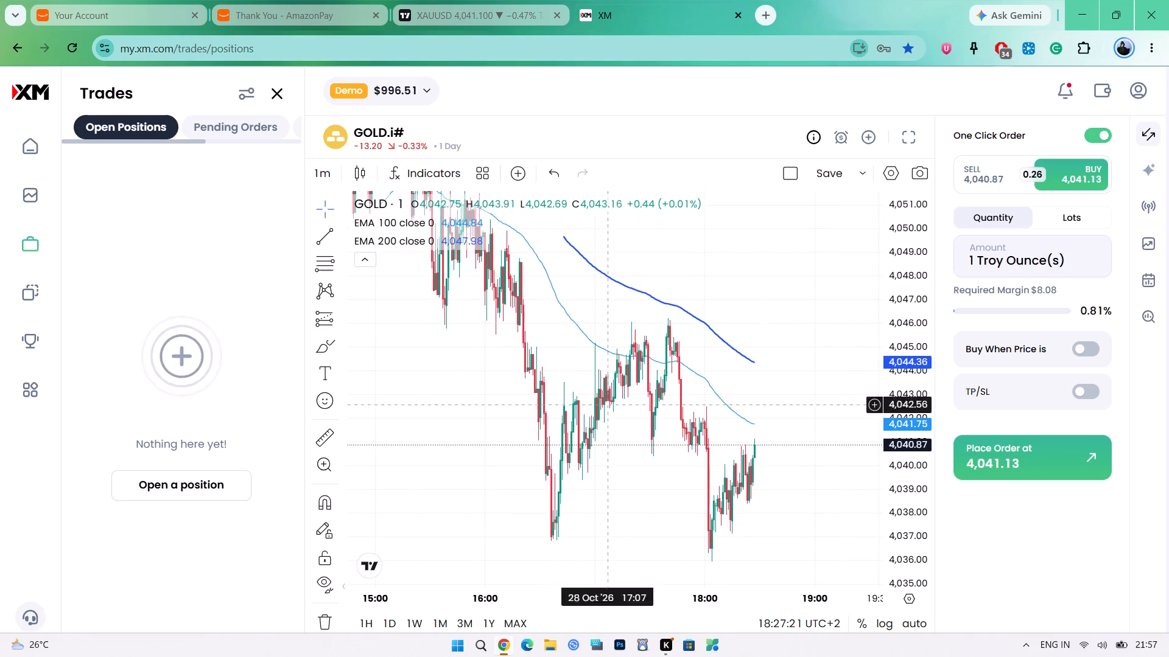
Set the GOLD.i# chart to the 5-minute timeframe and compress its price scale to show the 28 October swings.
click(320, 169)
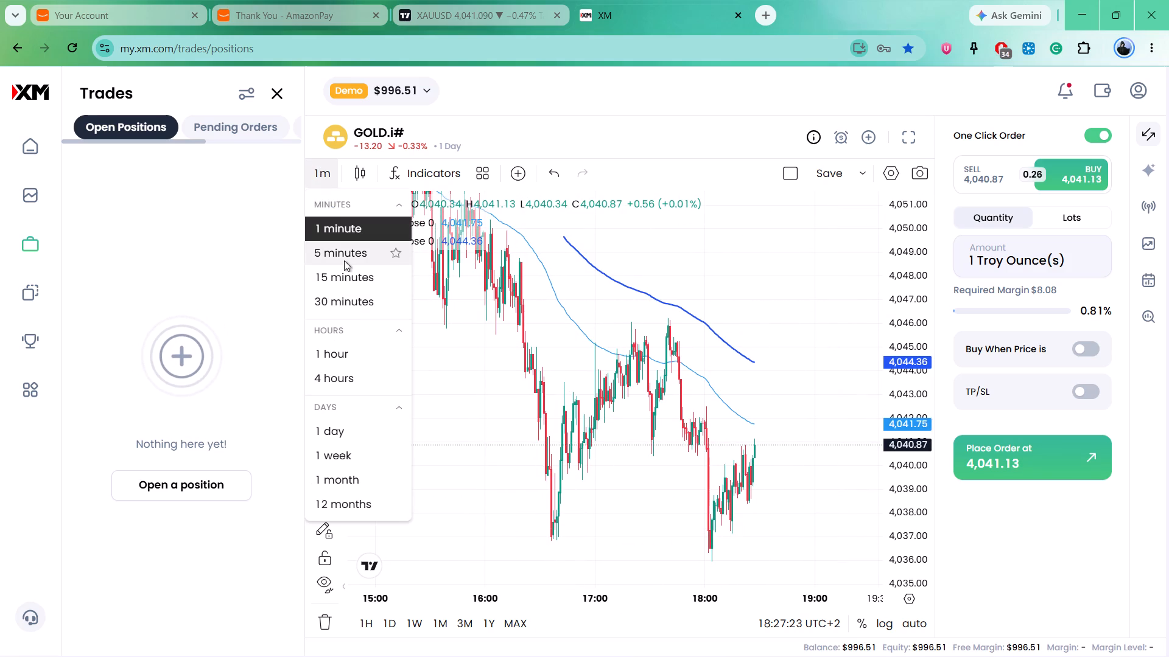
click(344, 260)
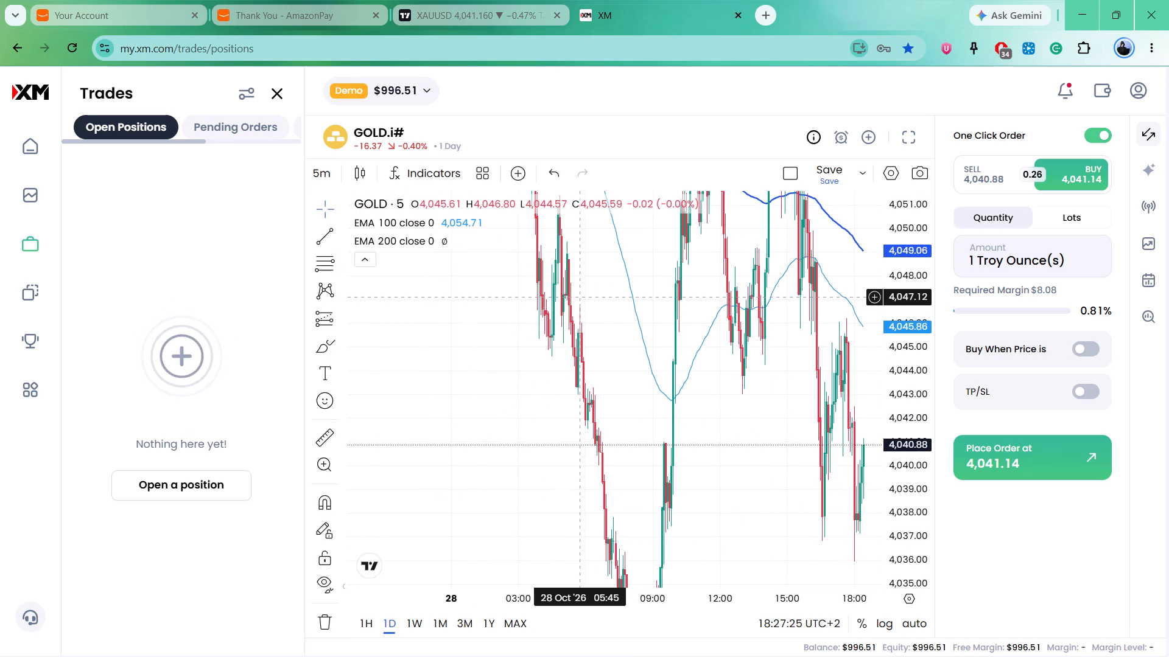
drag(901, 242, 920, 554)
scroll(848, 468, up, 4)
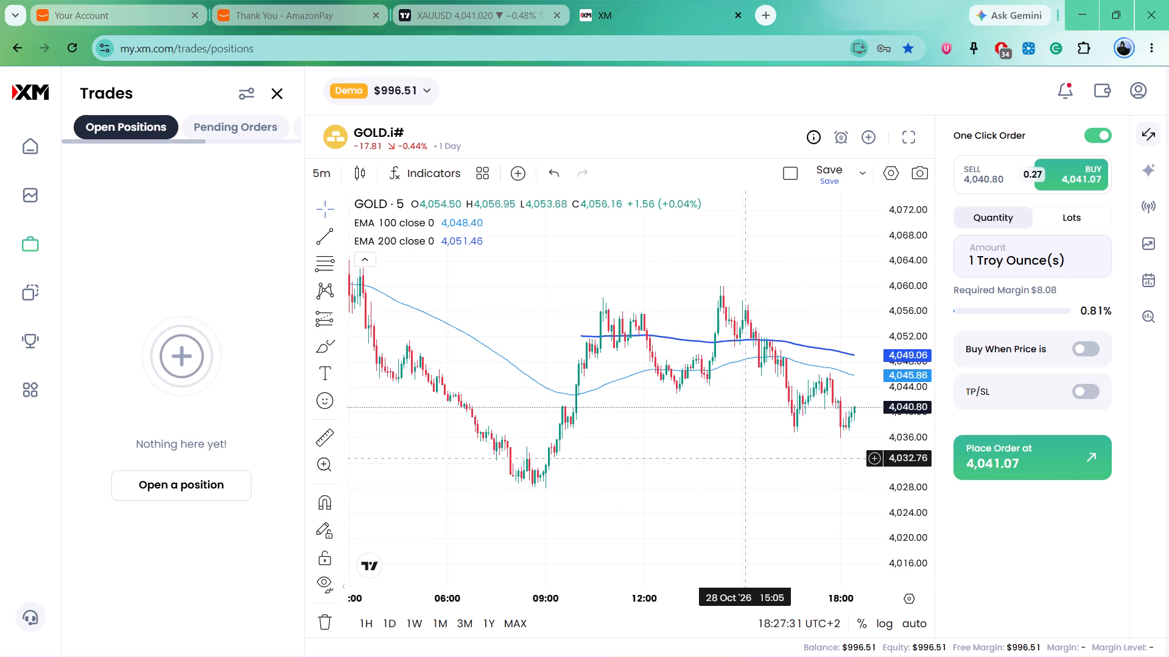
drag(775, 438, 785, 440)
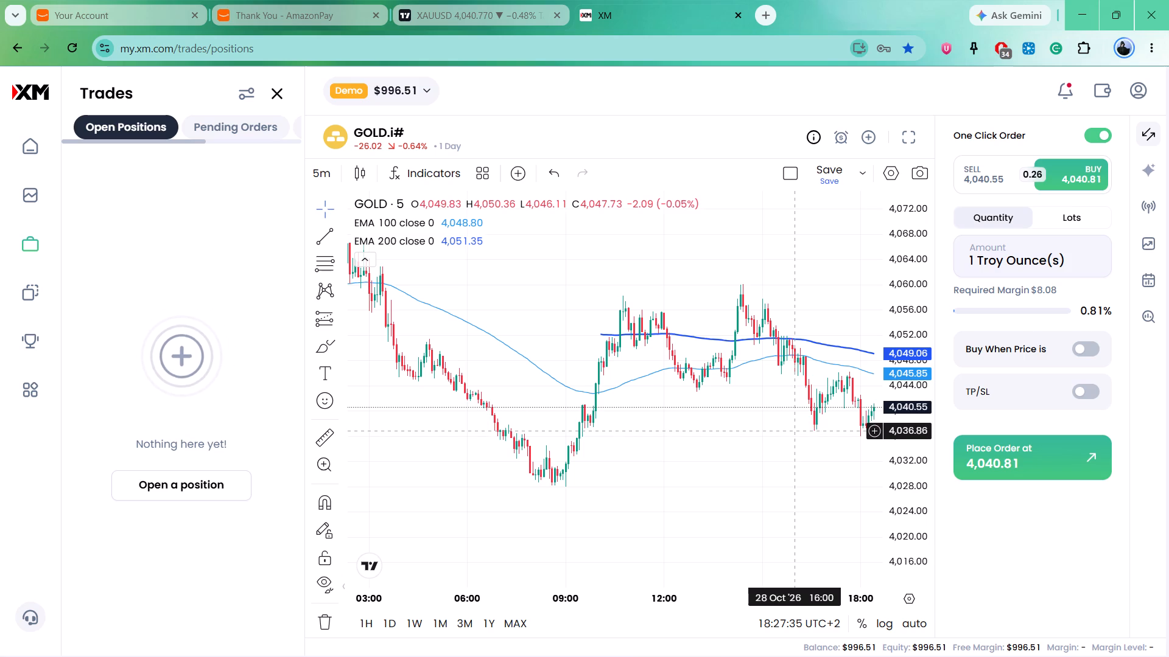
drag(794, 431, 726, 447)
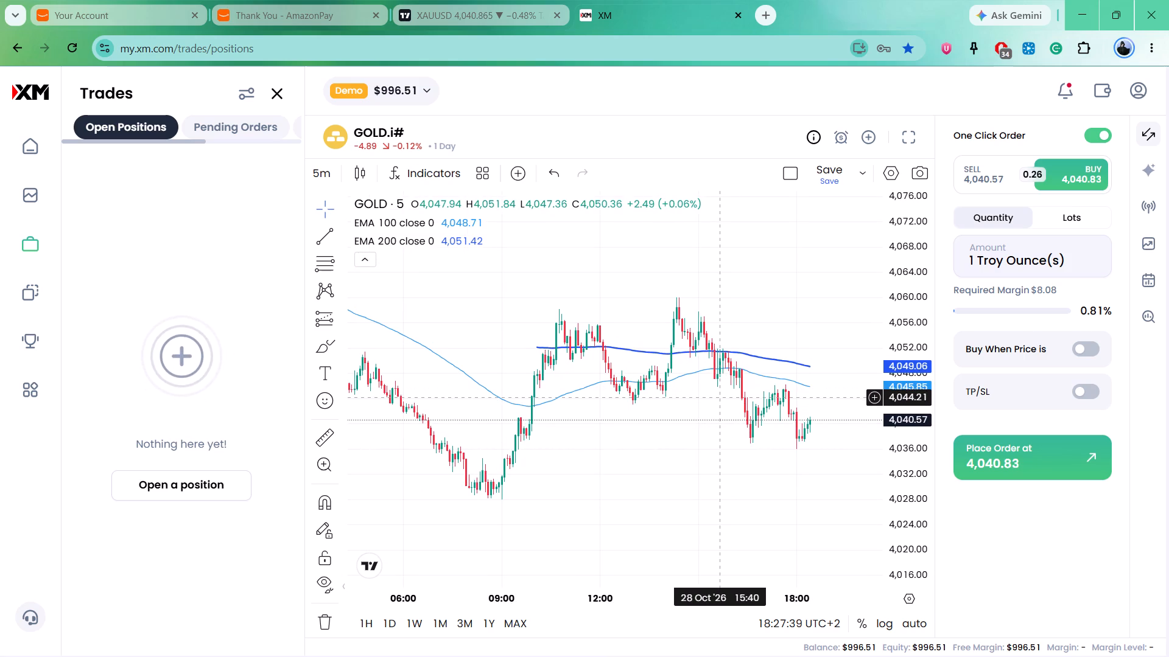
click(720, 397)
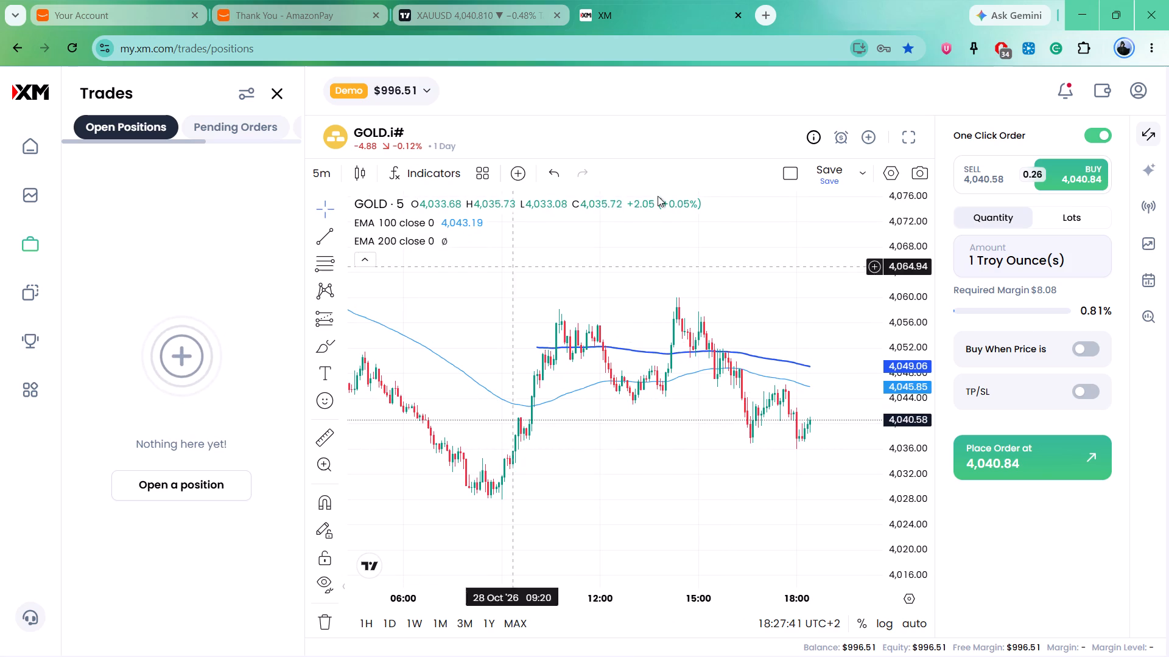
Switch to TradingView and extend the short position drawing on the XAUUSD 5-minute chart to about 23:00 on 28 October.
click(418, 0)
scroll(570, 309, down, 2)
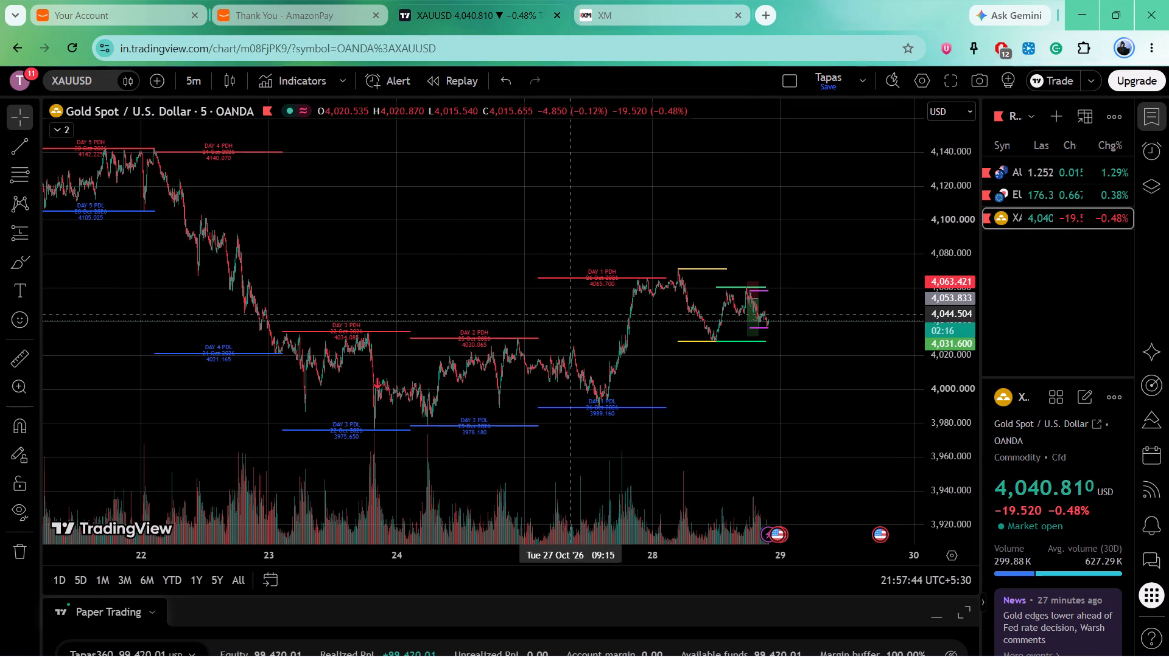
scroll(580, 393, up, 1)
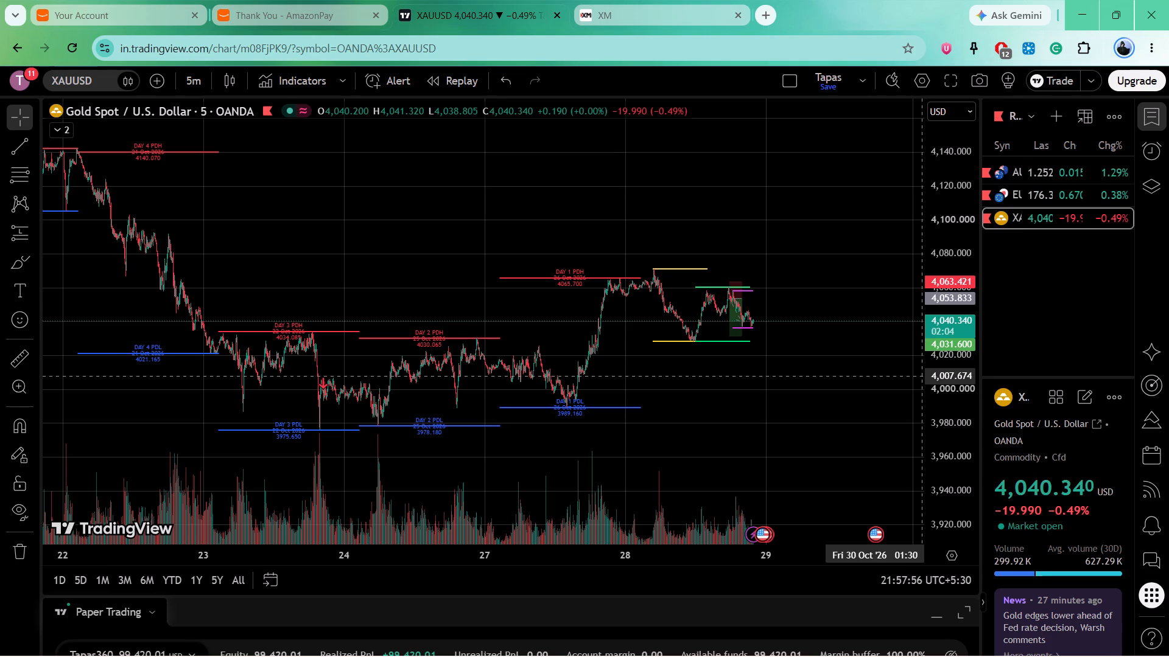
scroll(743, 430, up, 8)
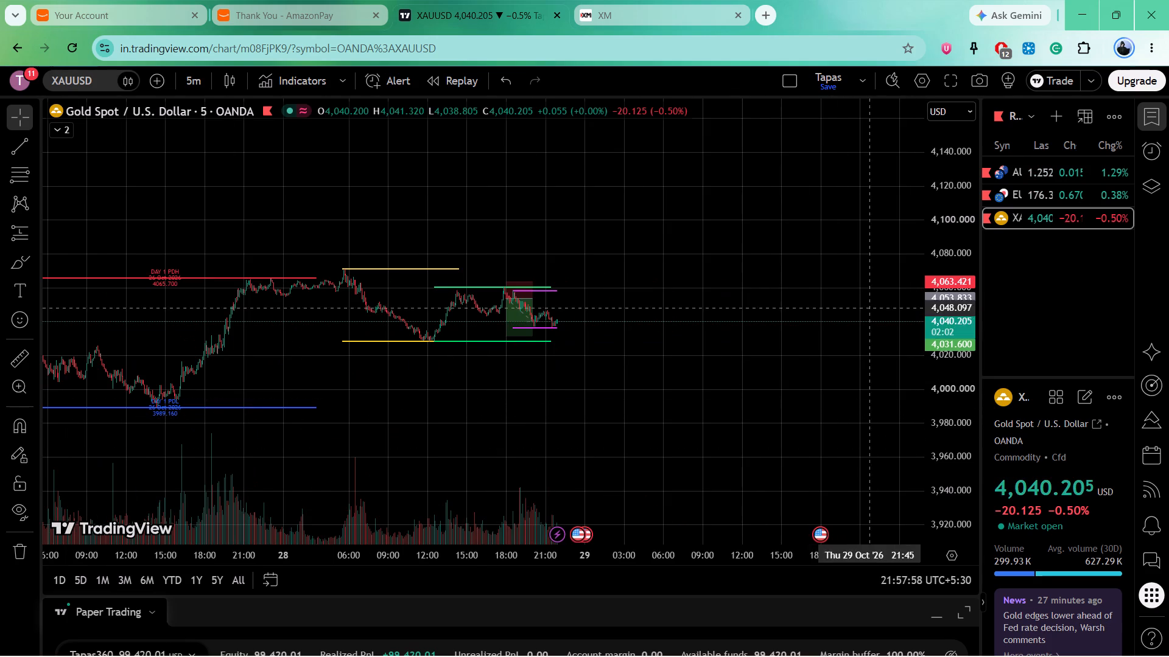
drag(946, 483, 882, 125)
scroll(701, 336, up, 7)
drag(499, 311, 562, 324)
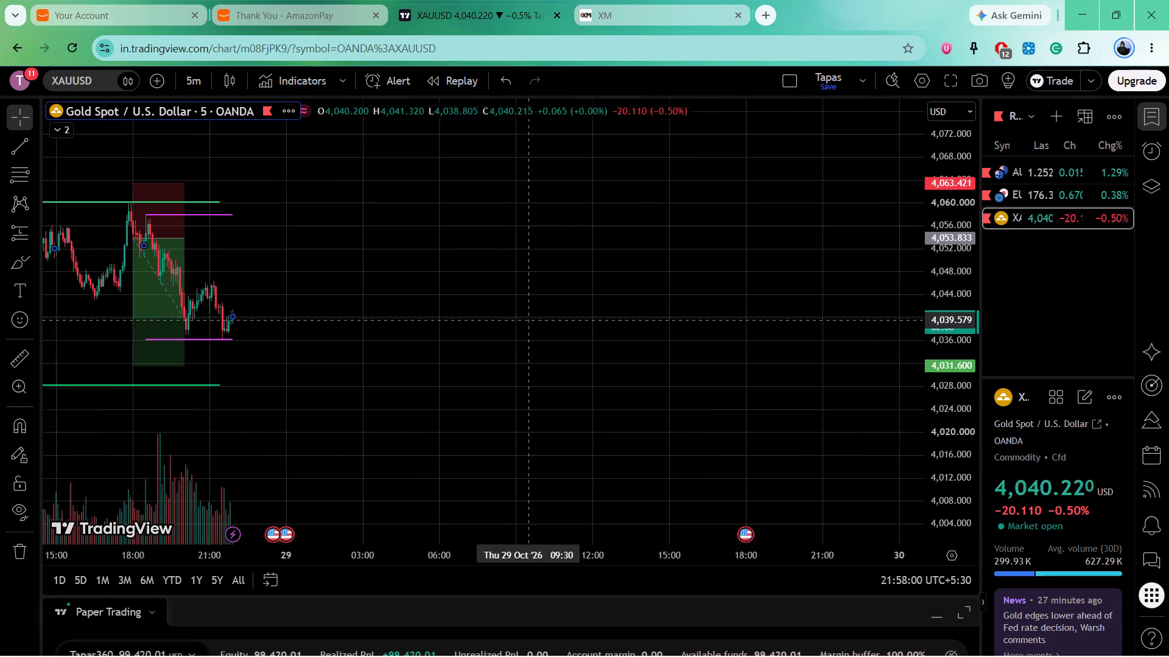
drag(562, 324, 730, 324)
scroll(568, 333, up, 5)
drag(542, 324, 788, 350)
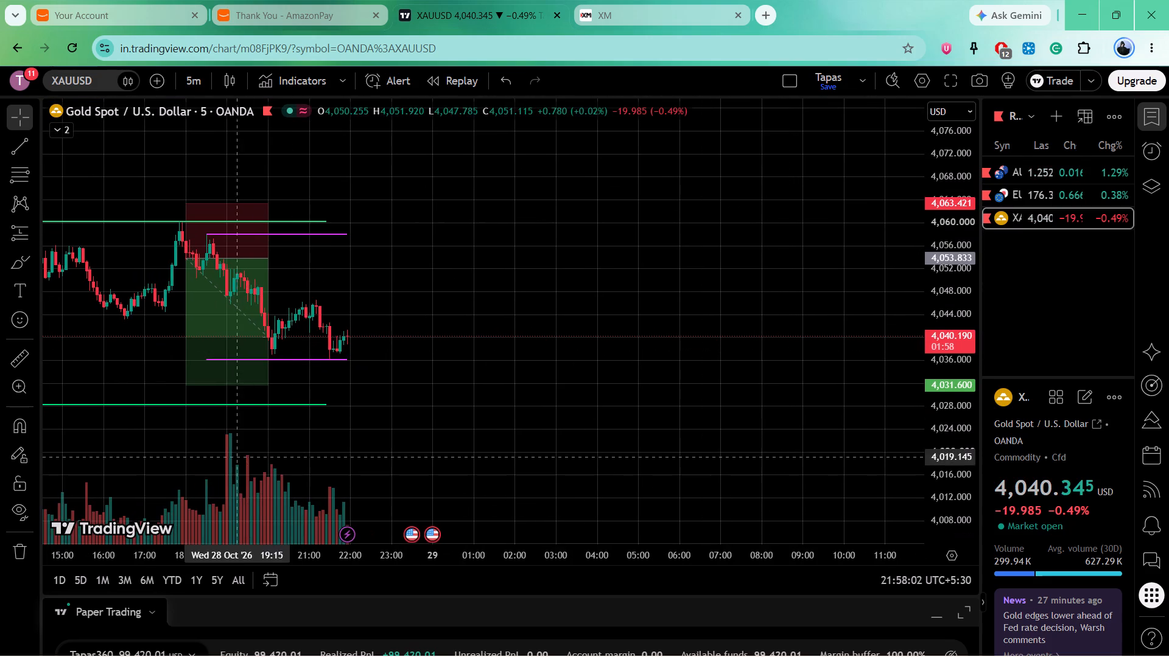
drag(267, 260, 388, 260)
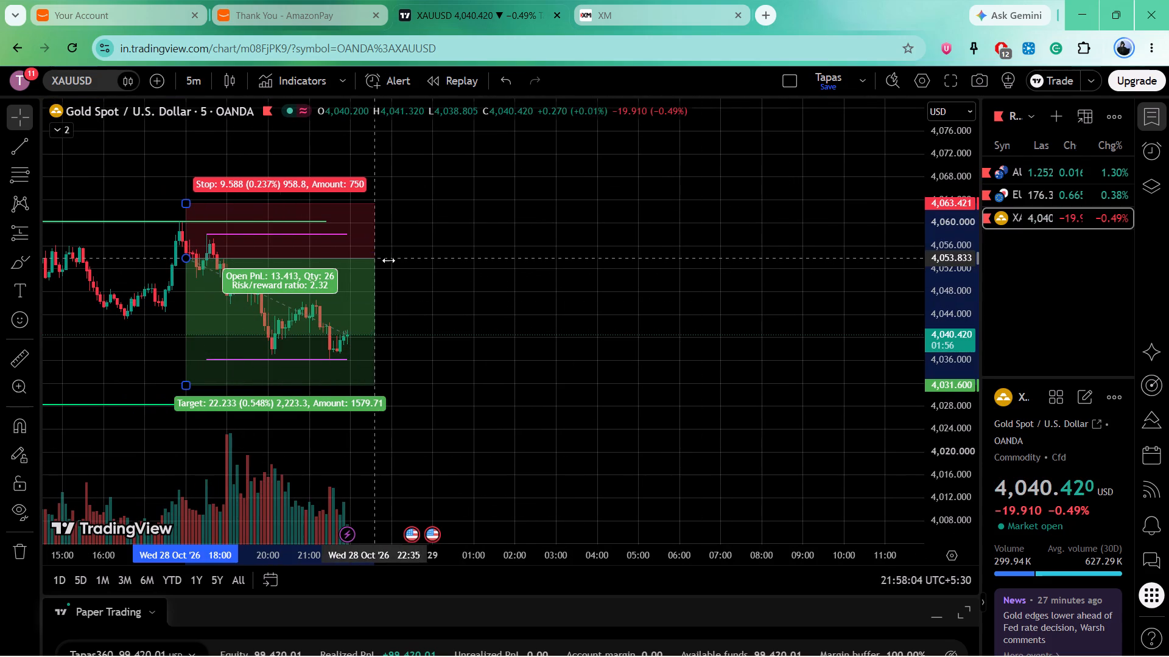
drag(388, 260, 398, 258)
click(456, 370)
scroll(458, 370, down, 5)
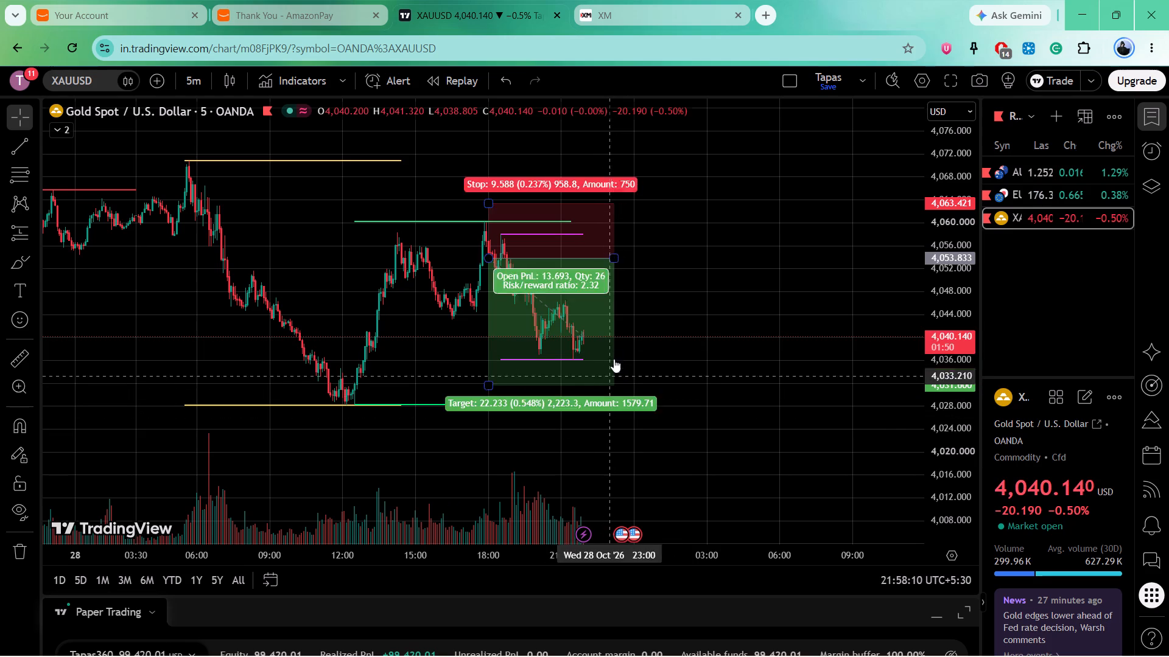
scroll(703, 329, up, 2)
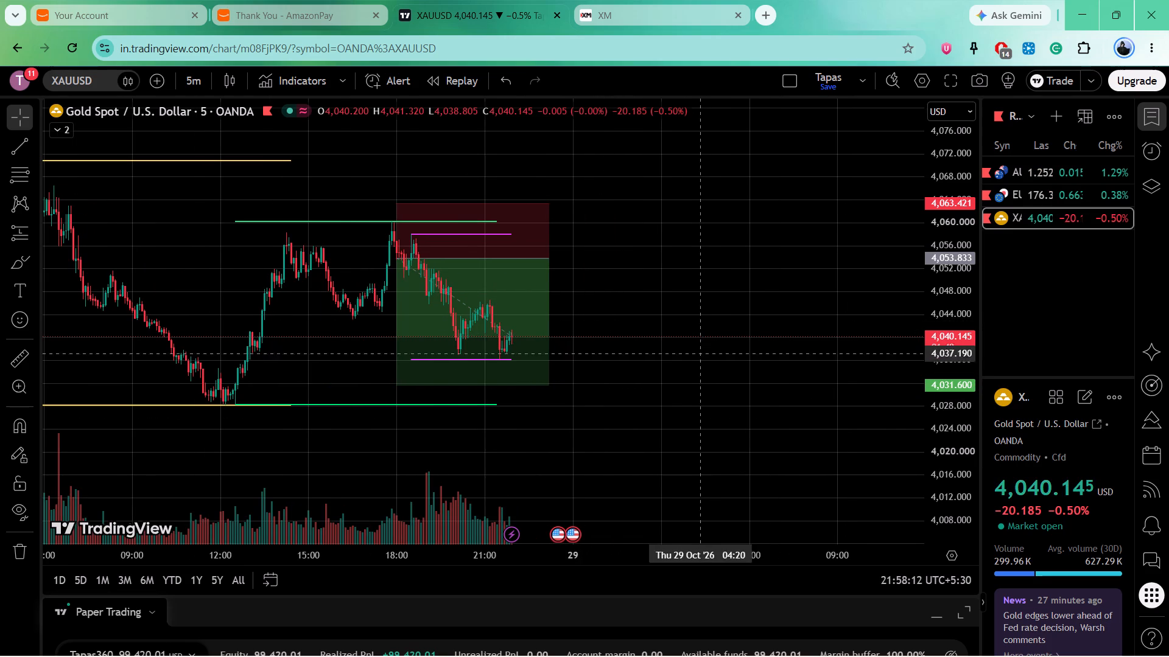
Switch to XM and place a market sell order for 1 troy ounce of GOLD.i#.
click(642, 0)
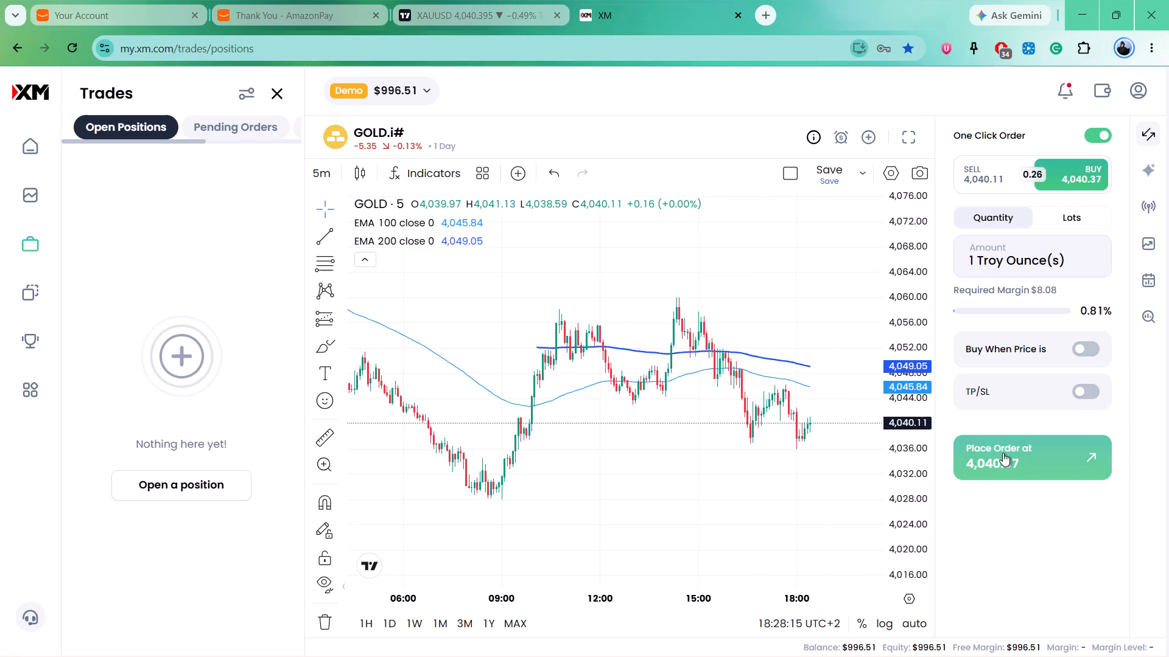
click(1006, 181)
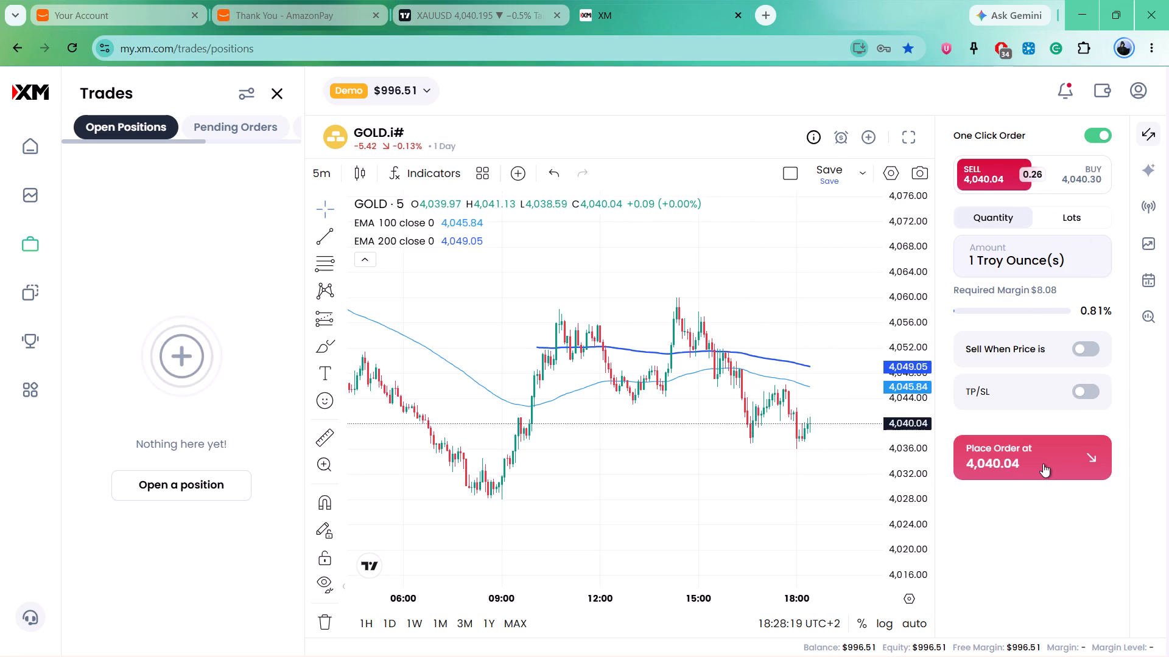
scroll(755, 433, up, 4)
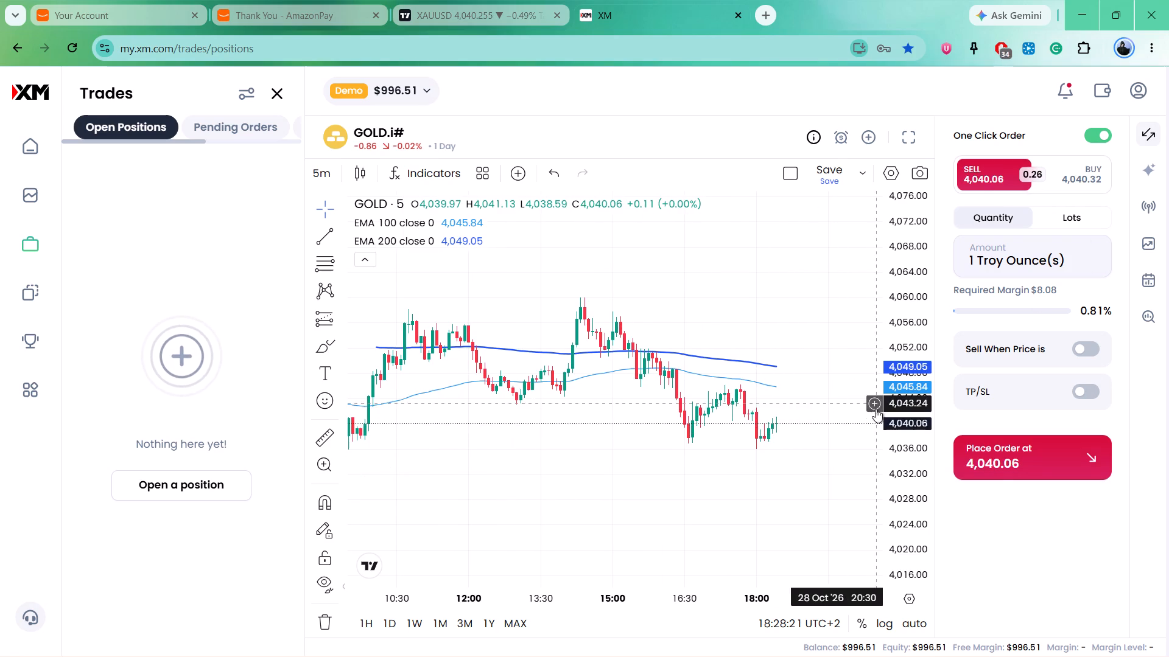
drag(830, 397, 795, 388)
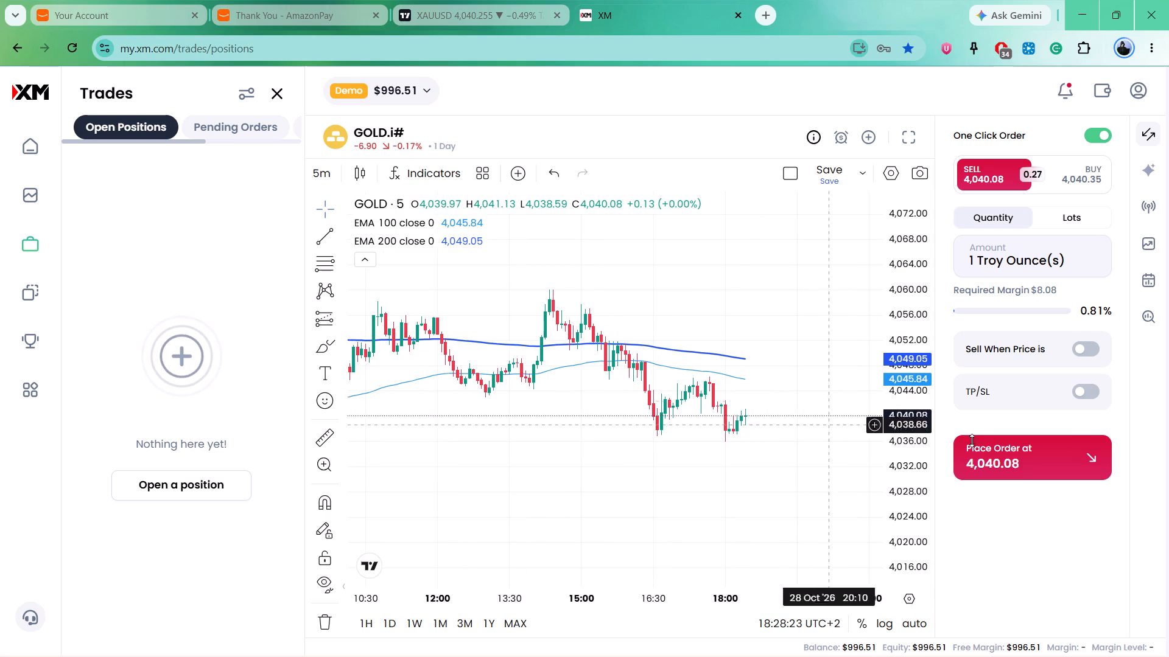
click(1017, 448)
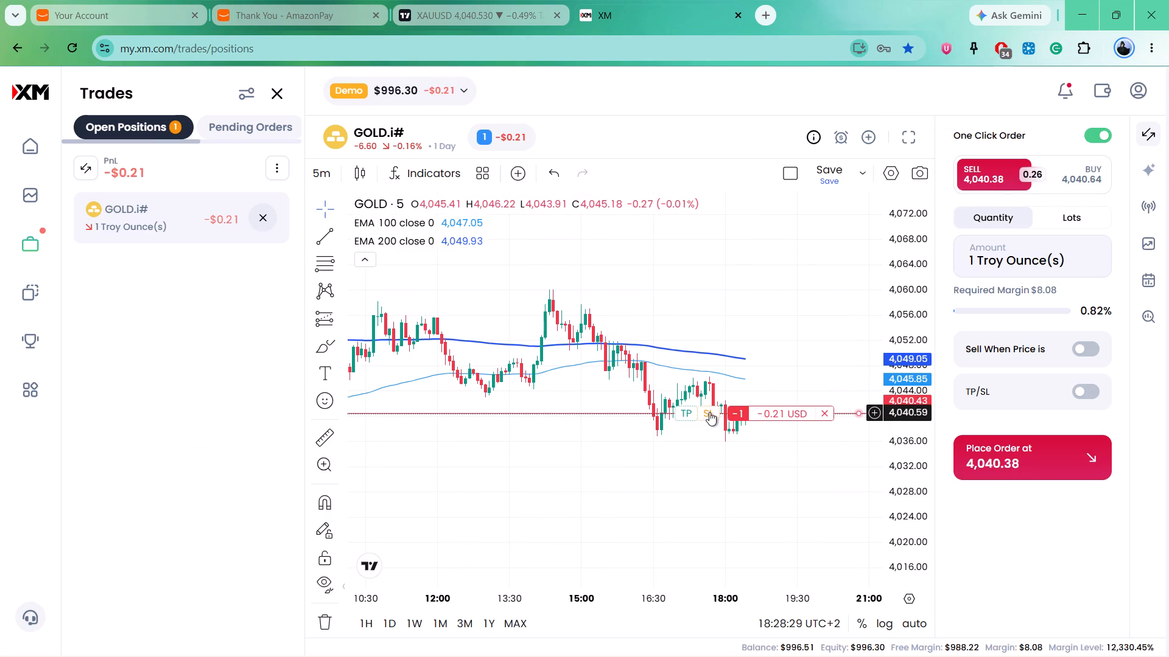
Add a stop loss at about 4,047.34 and a take profit at about 4,025.17 to the GOLD.i# sell position.
drag(709, 412, 725, 369)
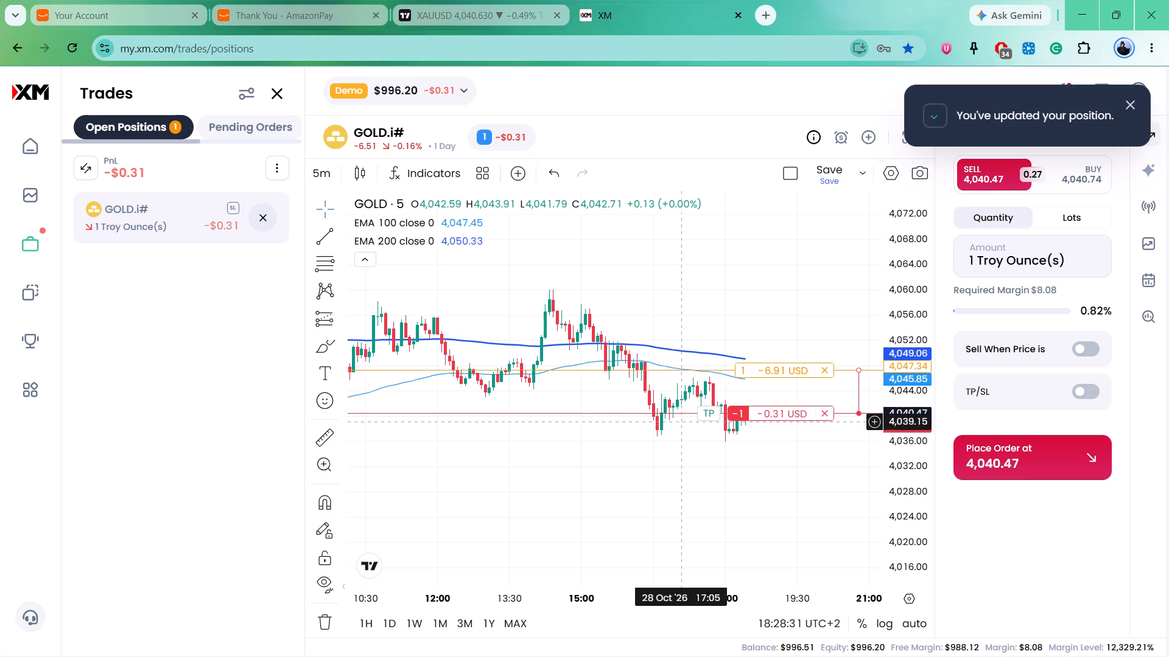
drag(702, 411, 730, 495)
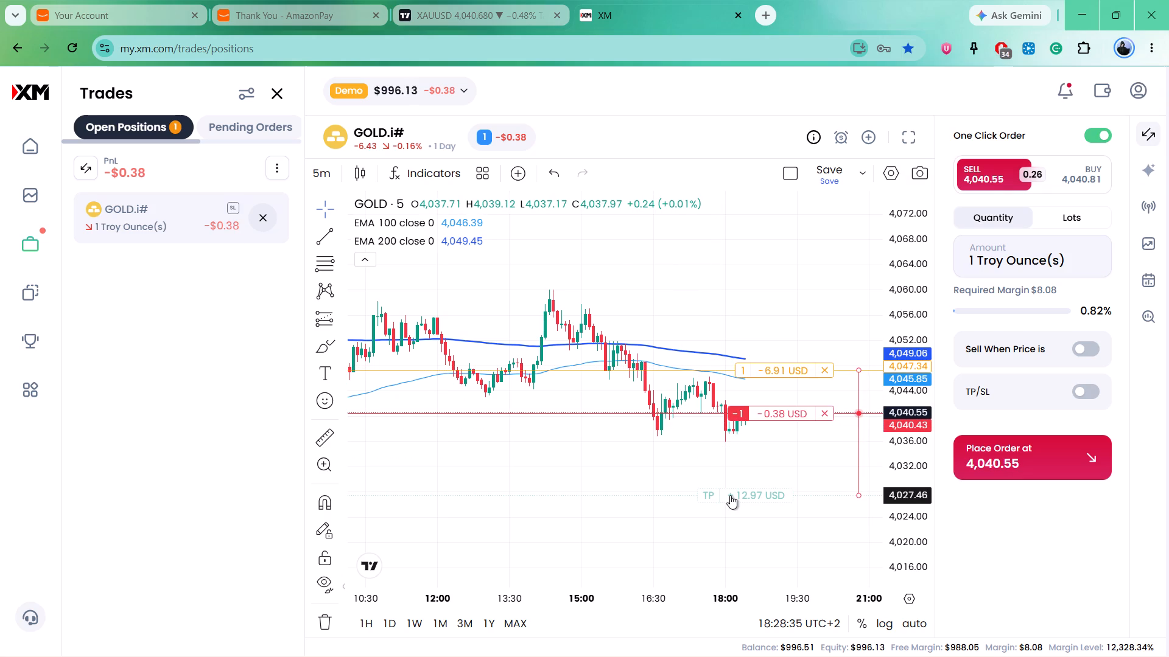
drag(730, 495, 737, 510)
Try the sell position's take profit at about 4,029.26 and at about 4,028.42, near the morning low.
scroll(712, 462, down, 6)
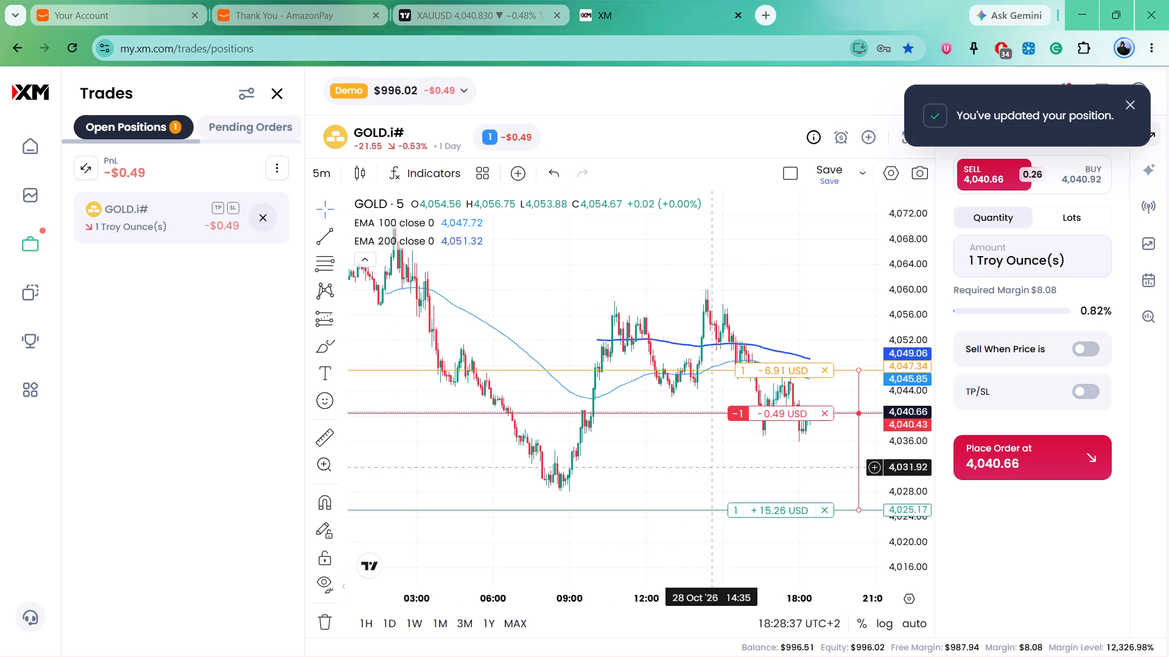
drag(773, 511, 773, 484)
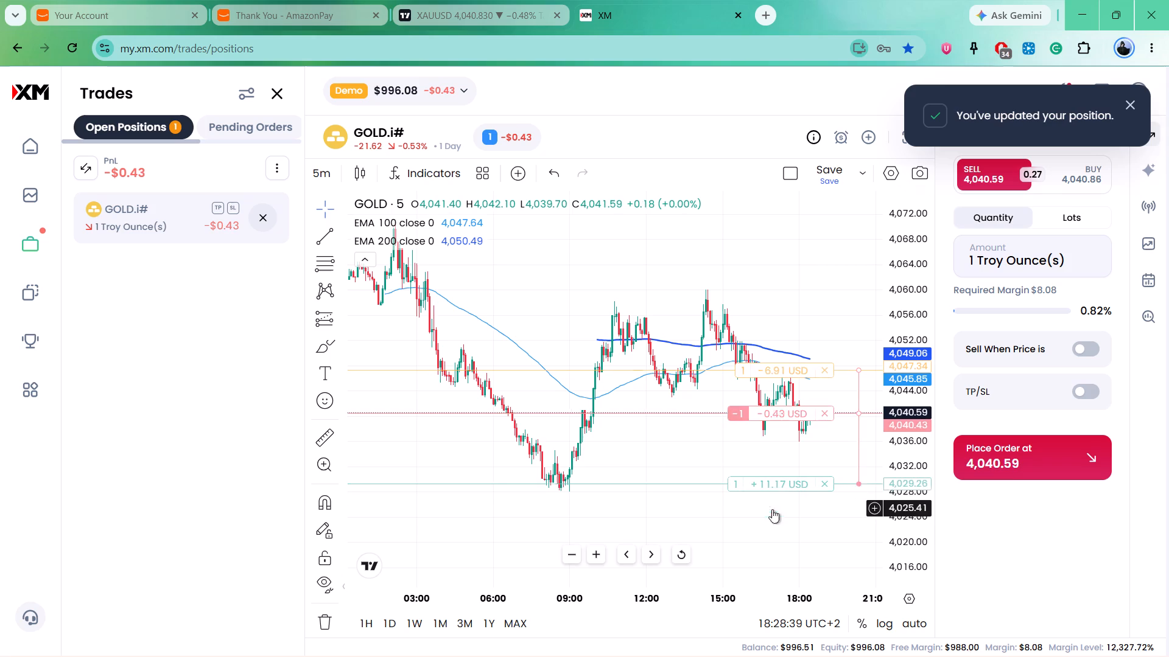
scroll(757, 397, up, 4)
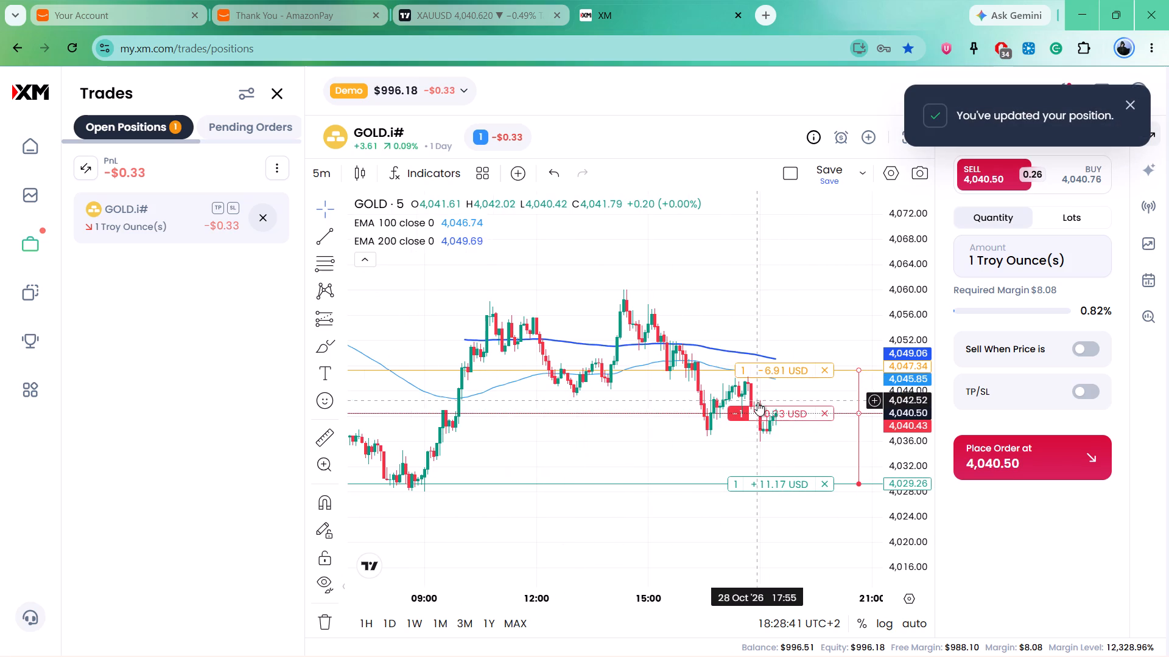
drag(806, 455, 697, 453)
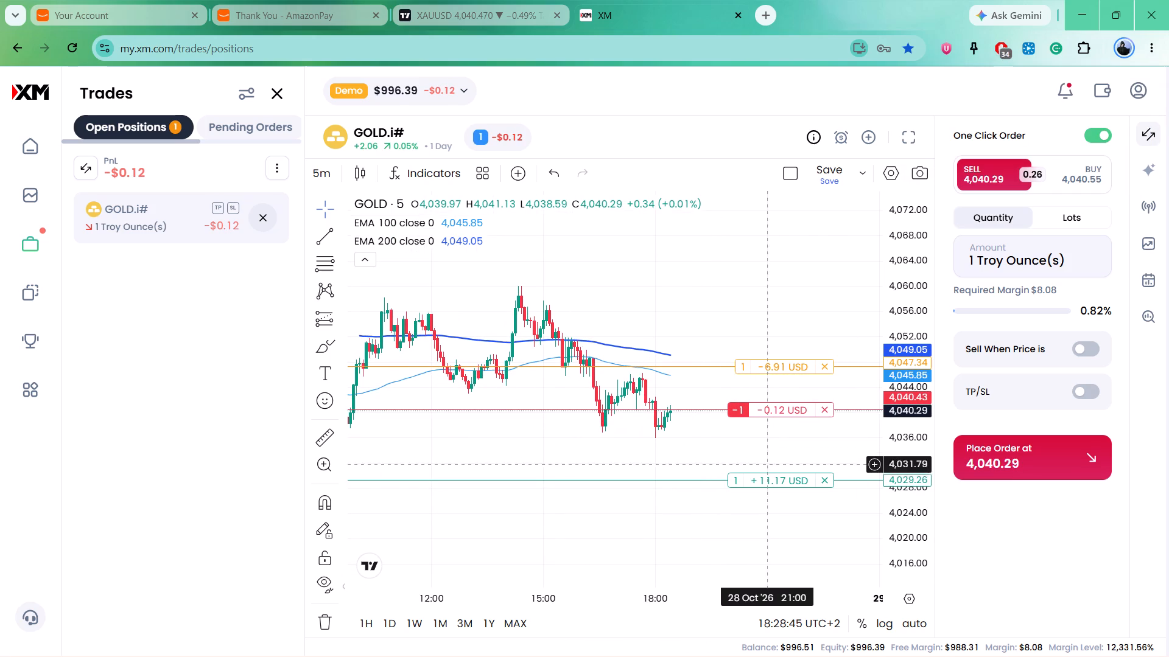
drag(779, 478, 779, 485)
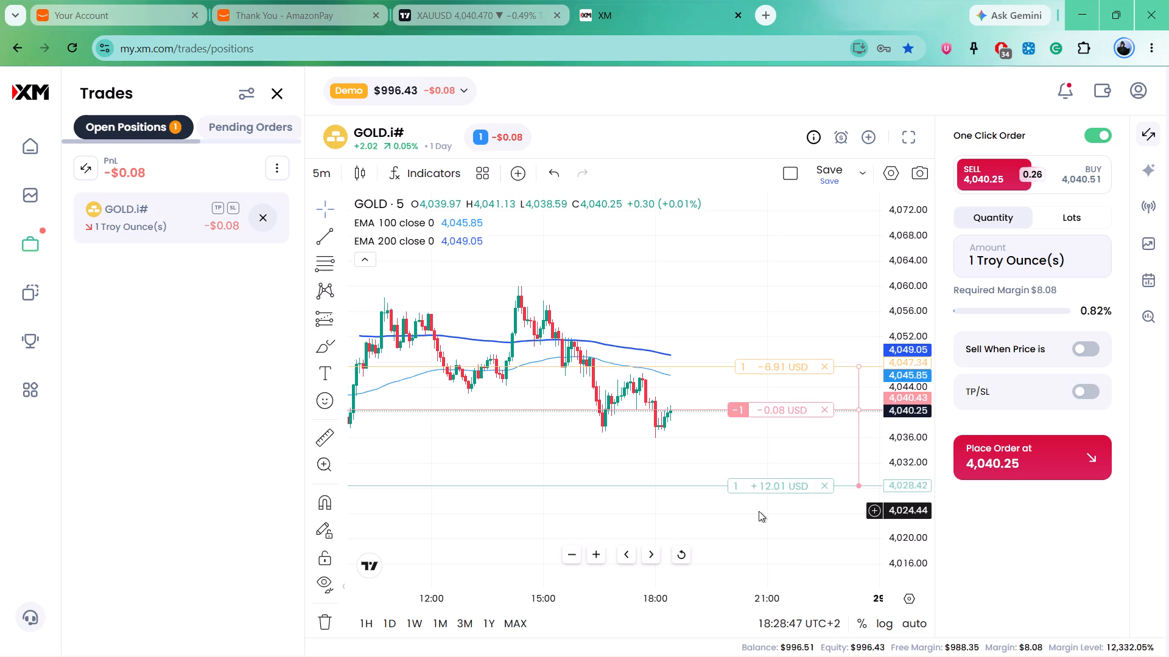
Move the sell position's take profit to about 4,024.93, below the morning low.
scroll(757, 511, down, 3)
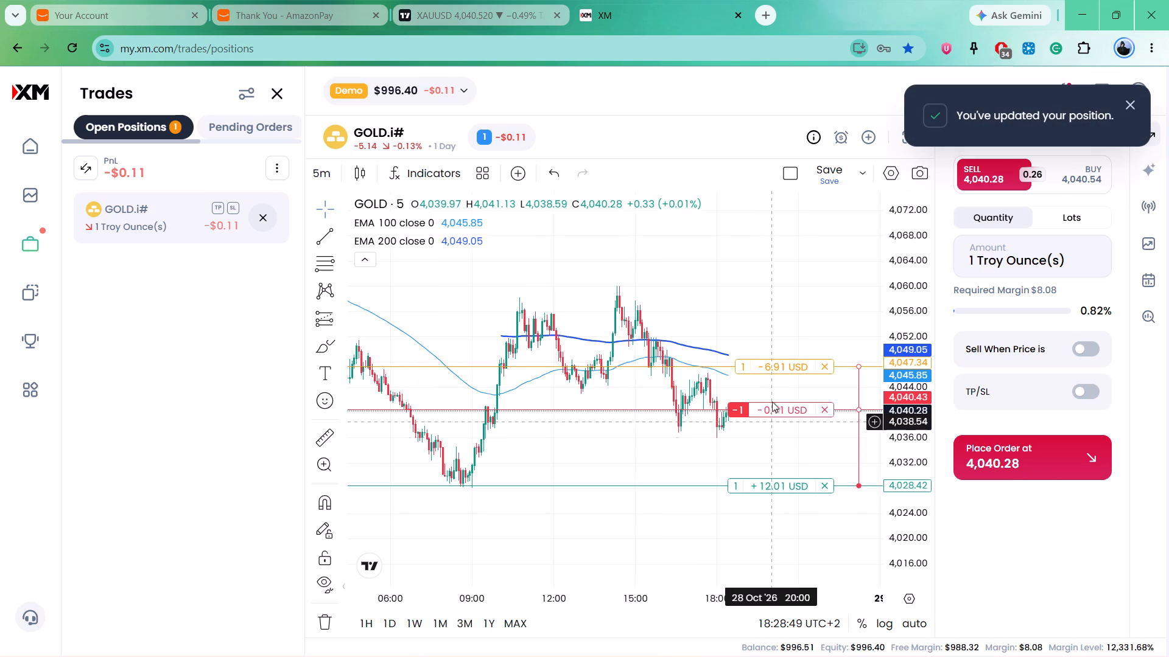
click(776, 366)
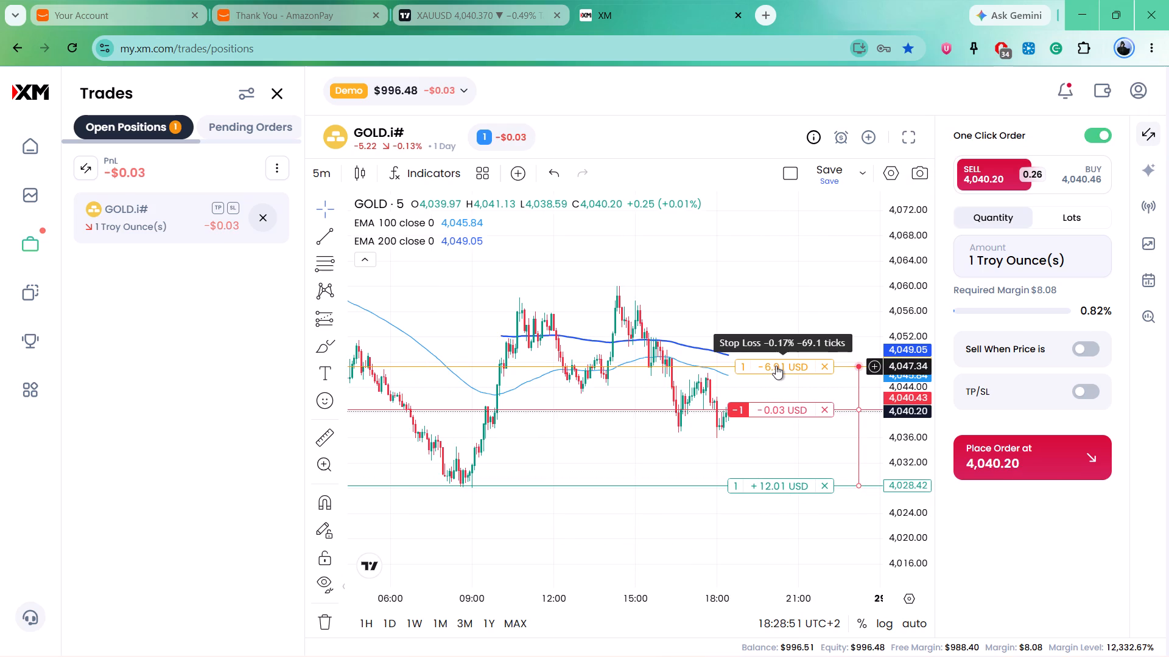
drag(774, 488, 778, 507)
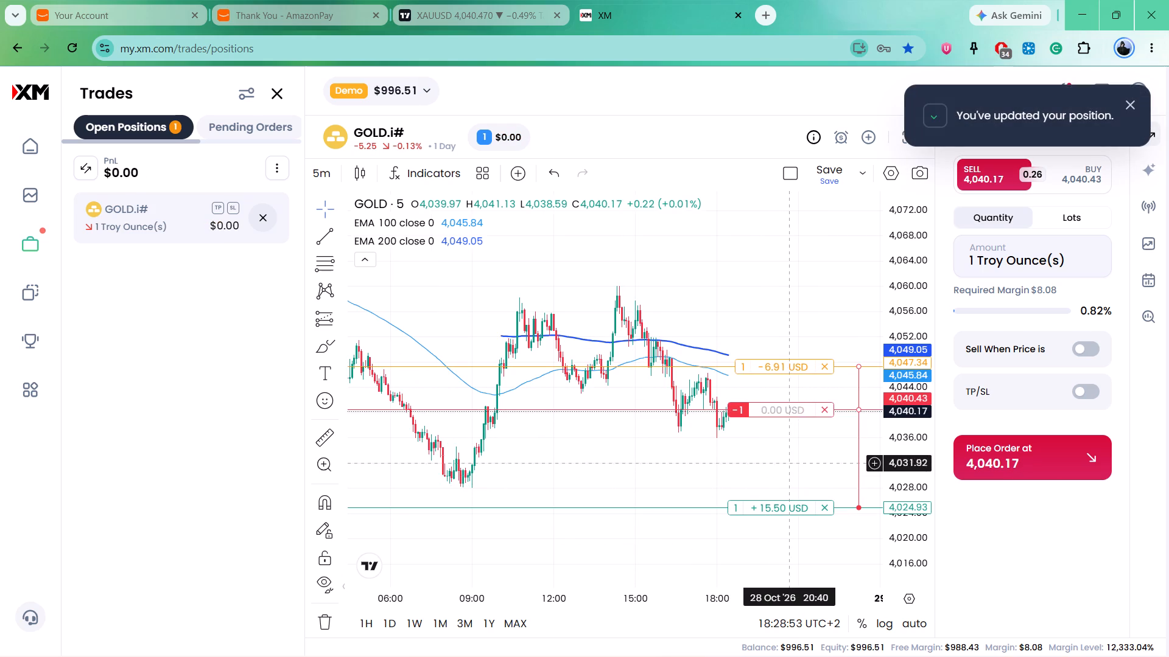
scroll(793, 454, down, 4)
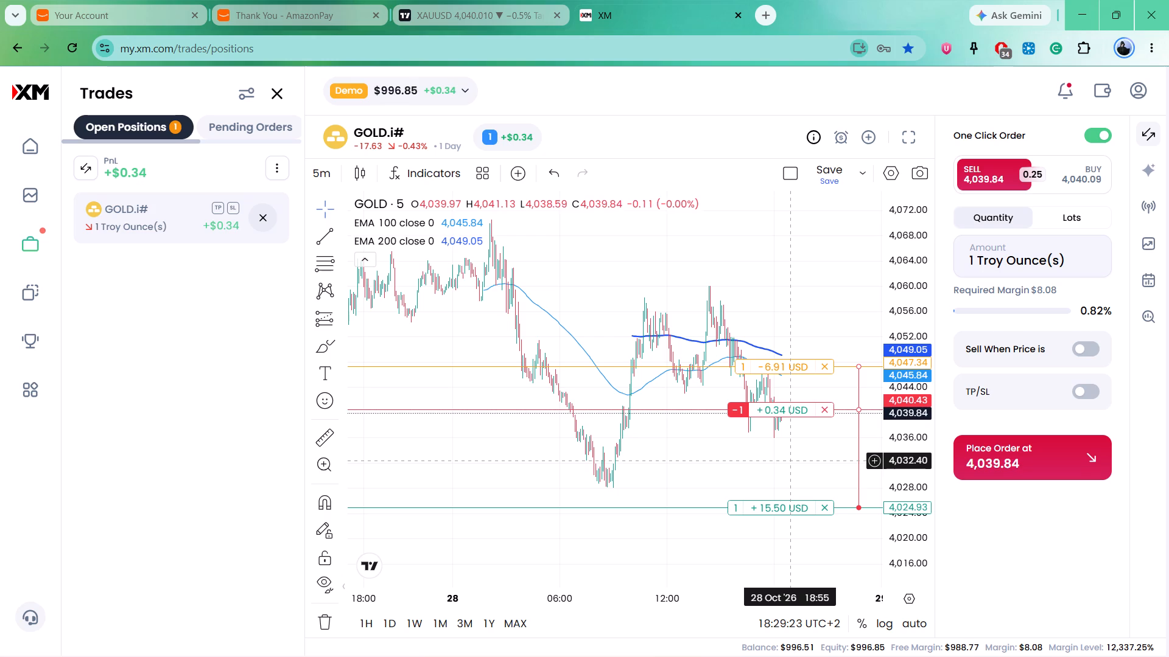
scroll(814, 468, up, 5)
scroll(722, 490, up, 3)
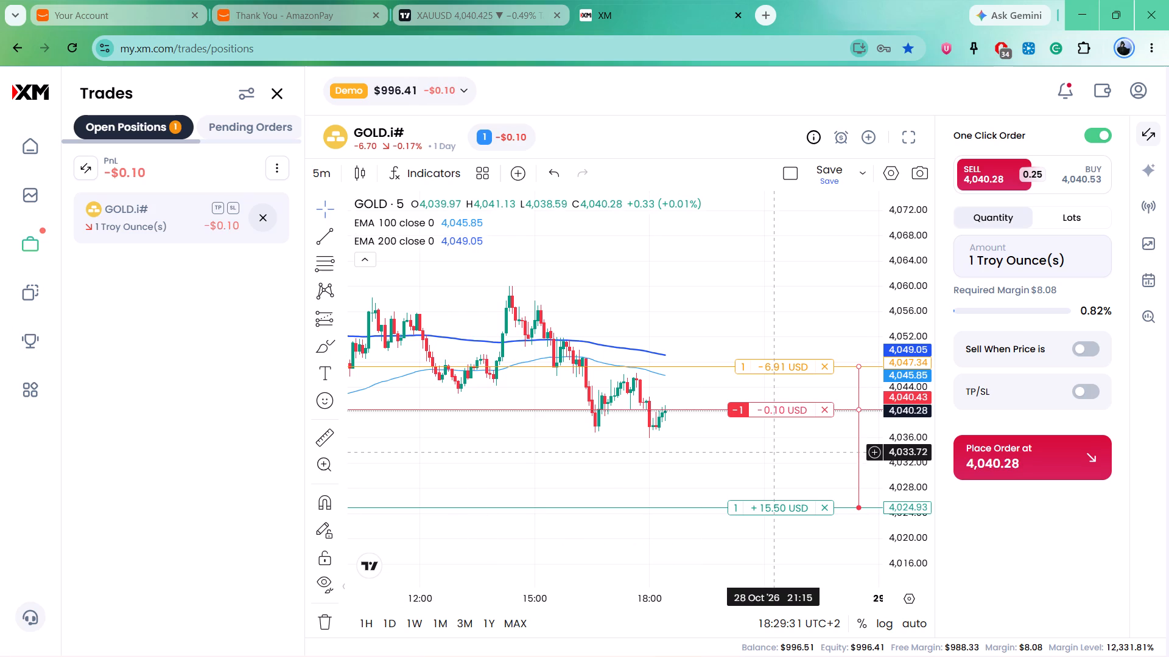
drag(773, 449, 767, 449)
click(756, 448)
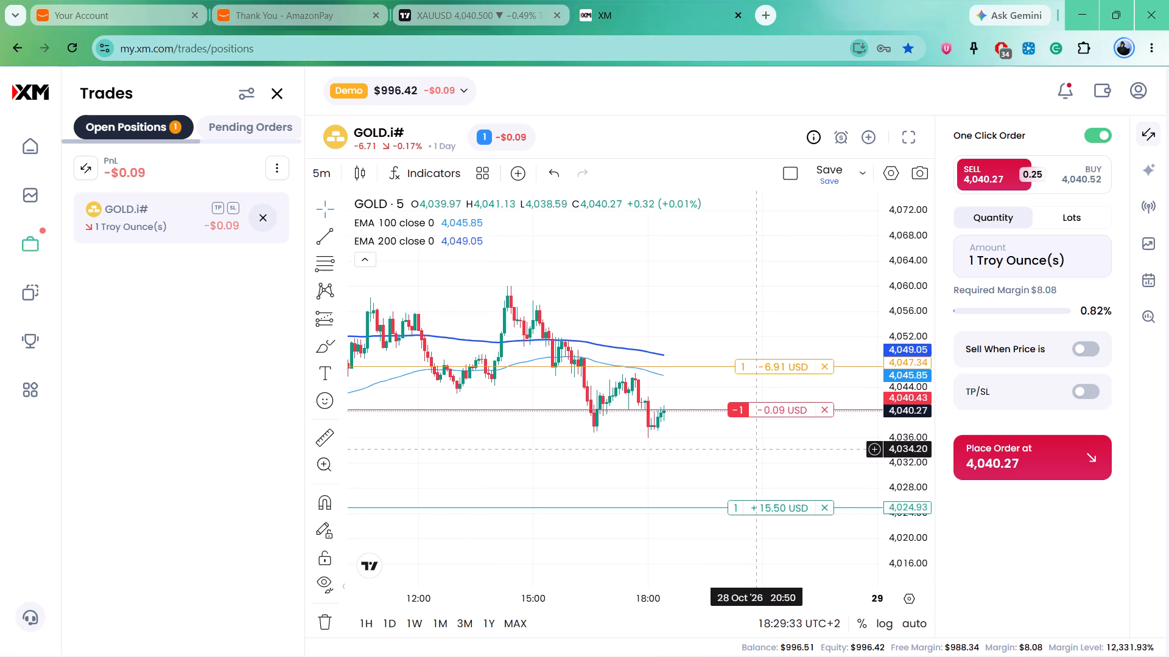
Switch to TradingView, set the XAUUSD chart to the 15-minute timeframe and compress its price scale to show the previous days' levels.
click(453, 0)
scroll(616, 346, down, 5)
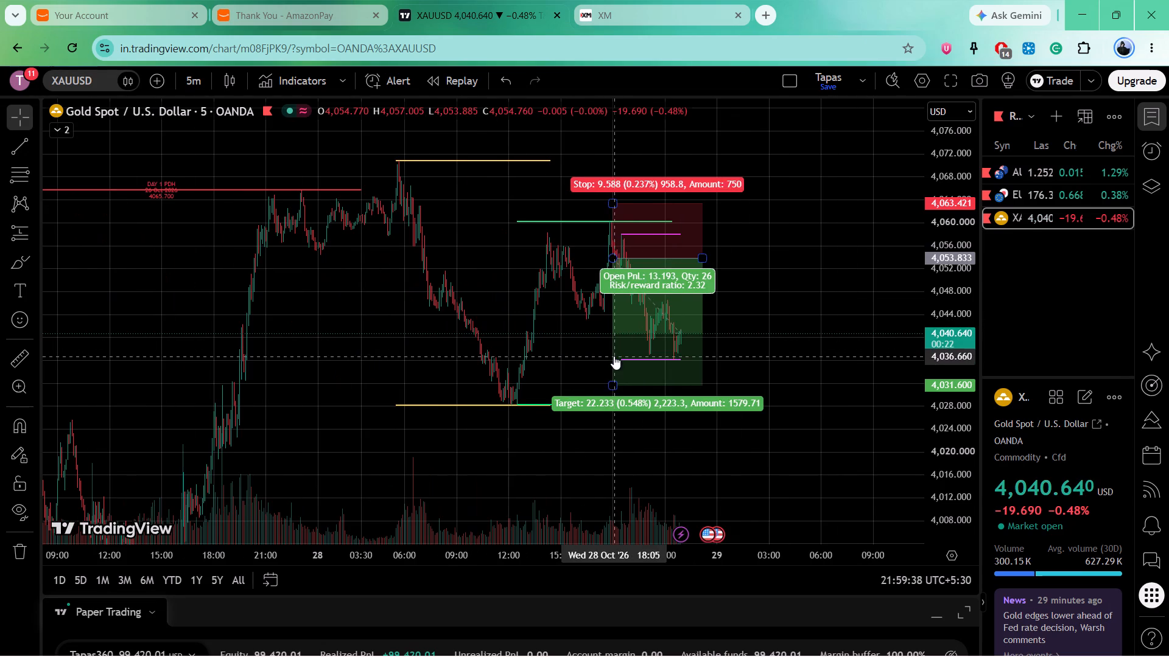
click(195, 72)
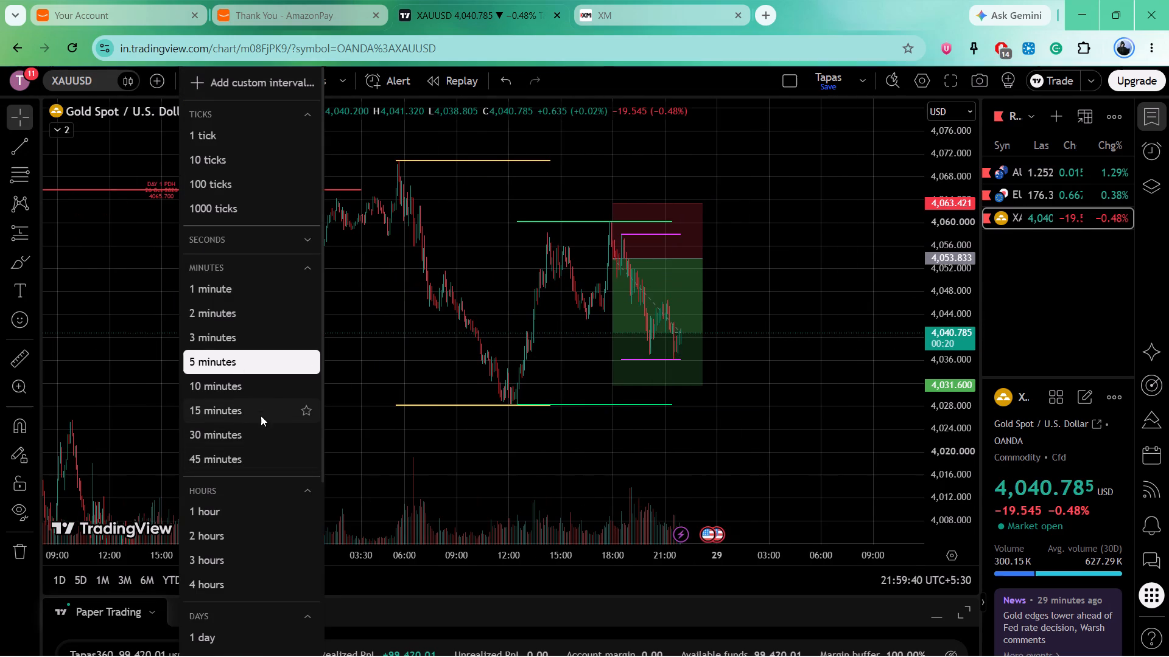
click(261, 411)
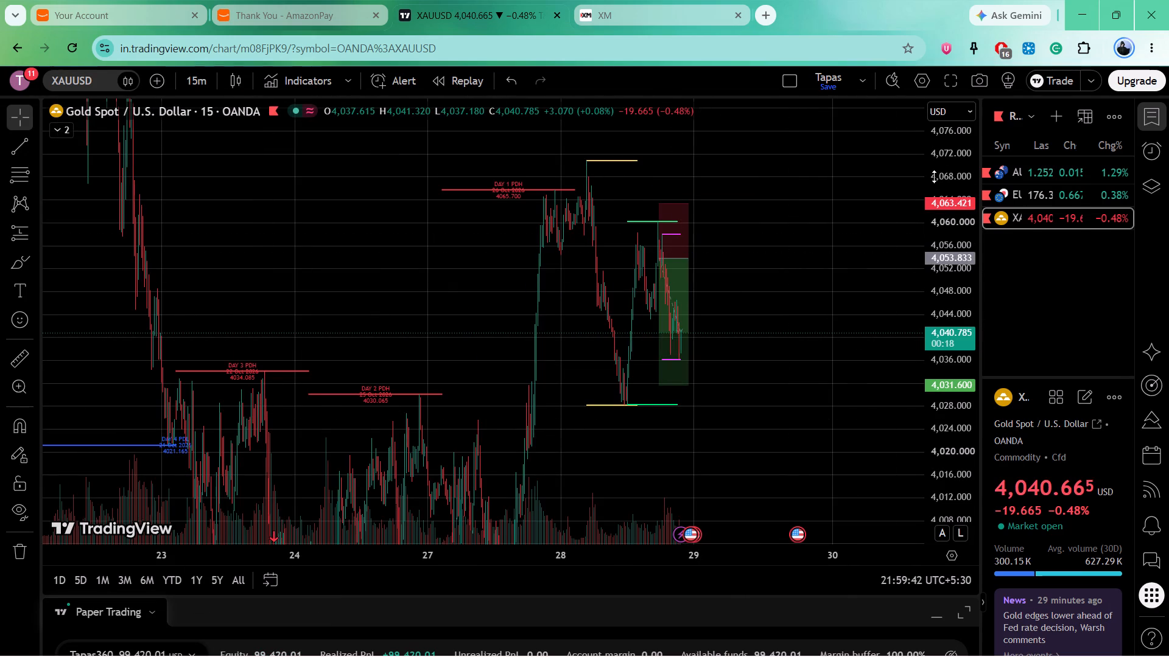
drag(936, 176, 948, 405)
scroll(543, 301, up, 6)
scroll(595, 358, up, 1)
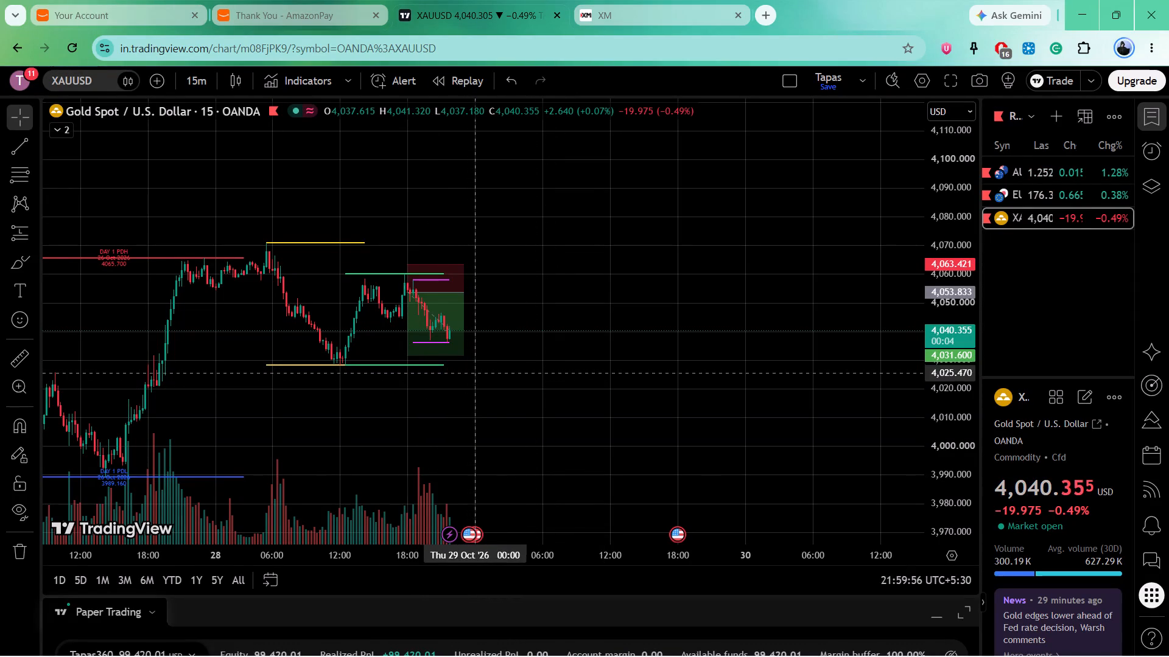
scroll(473, 372, down, 3)
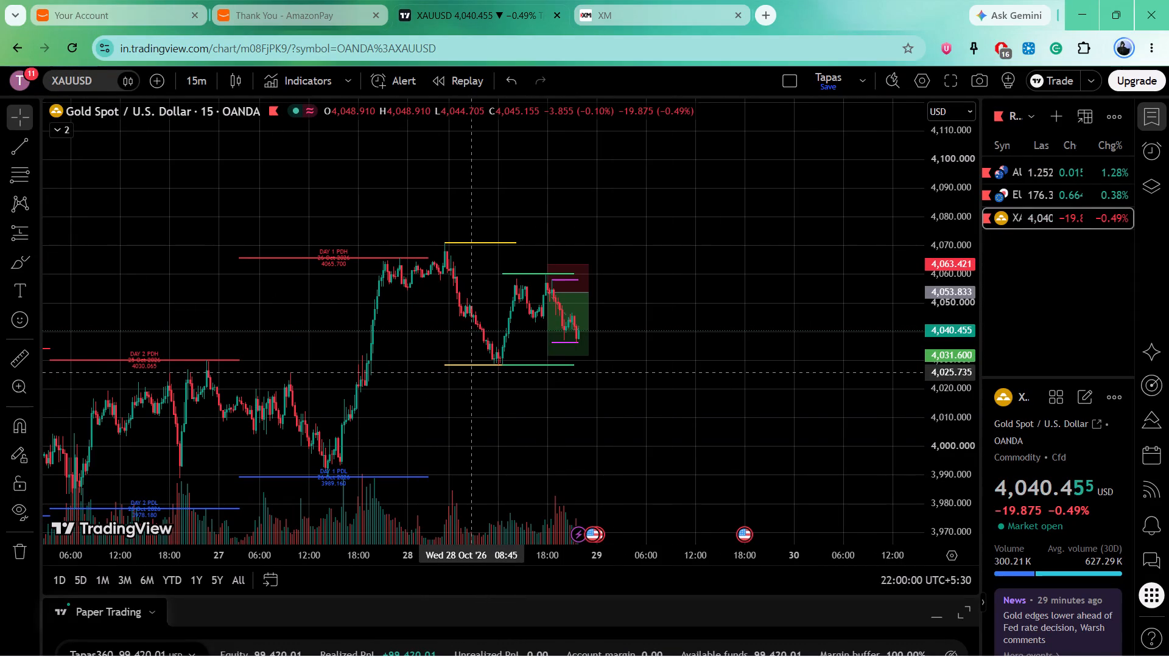
drag(488, 405, 519, 316)
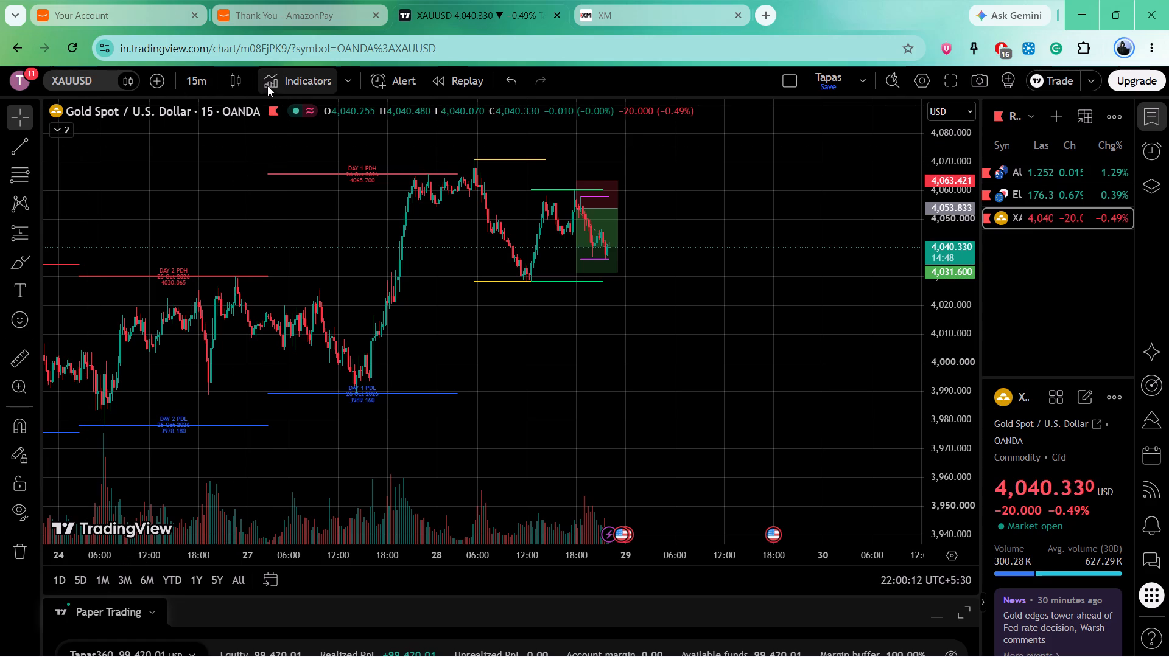
Search the indicators for "rsi" and add the Relative strength index to the XAUUSD 15-minute chart.
click(321, 83)
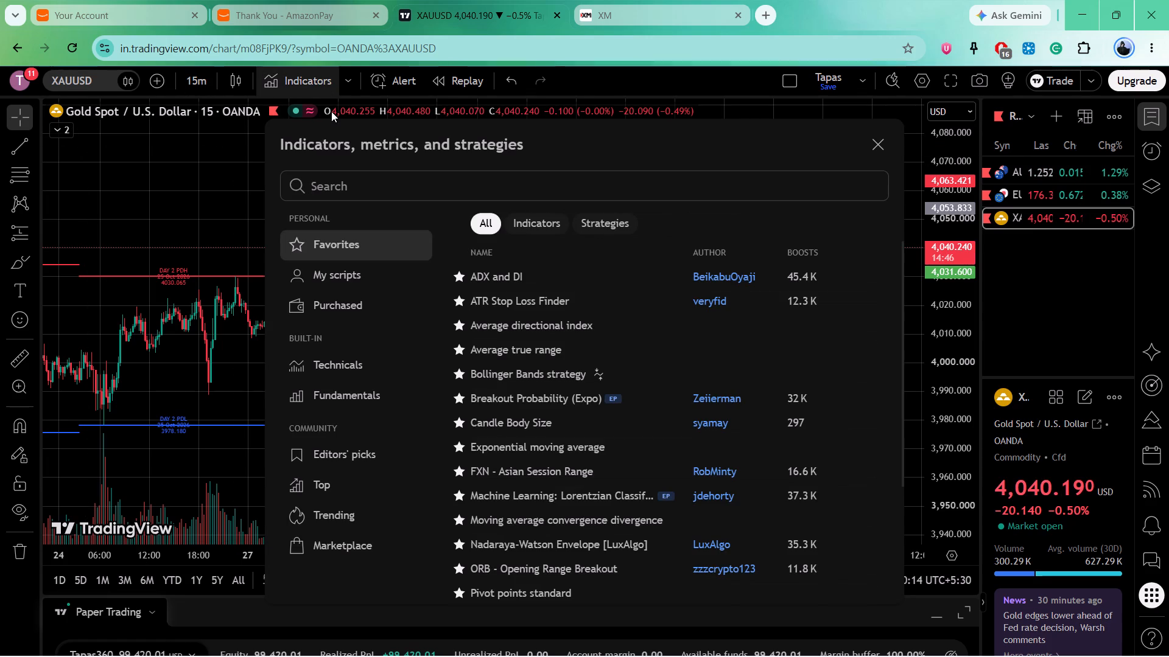
text(rs)
key(i)
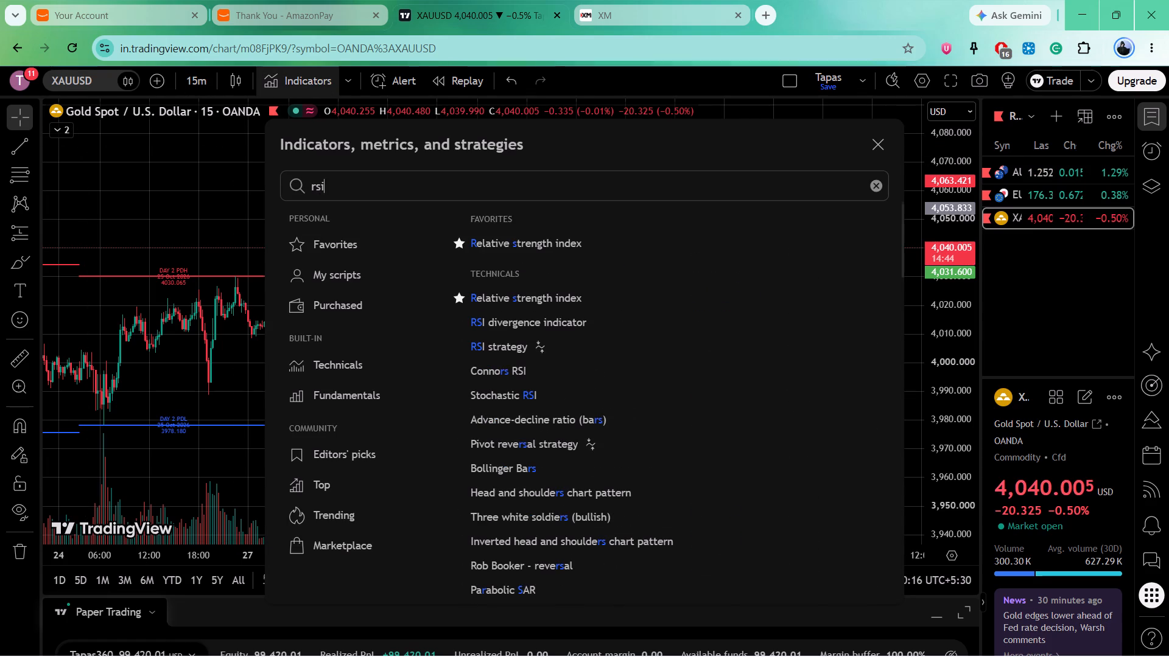
click(514, 239)
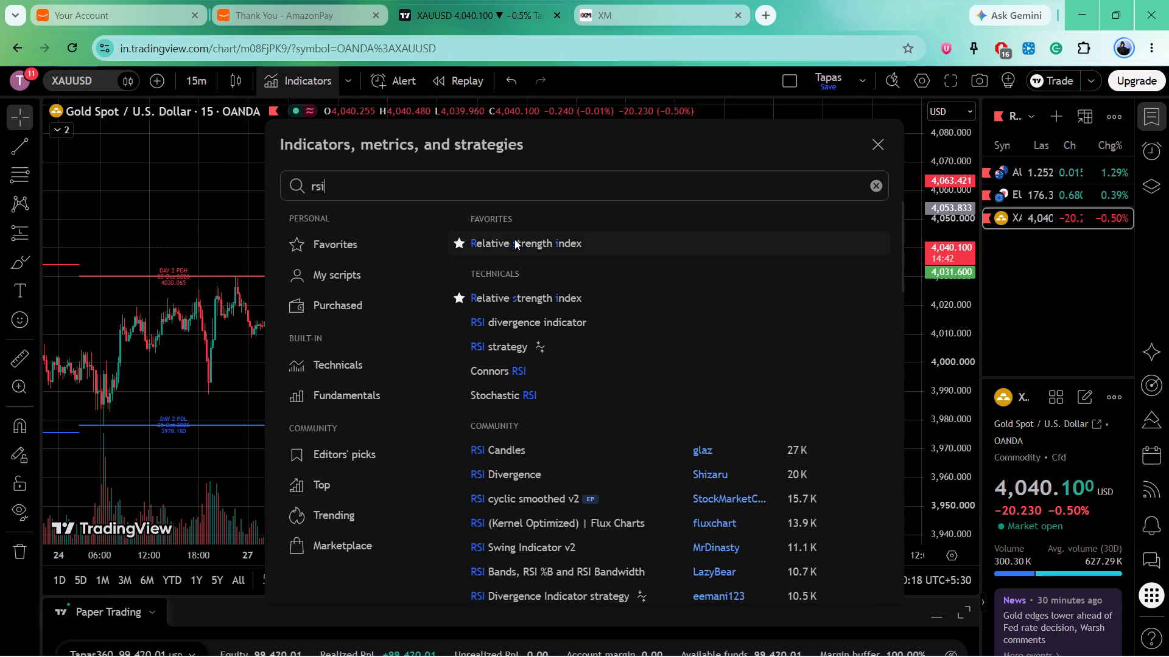
click(871, 141)
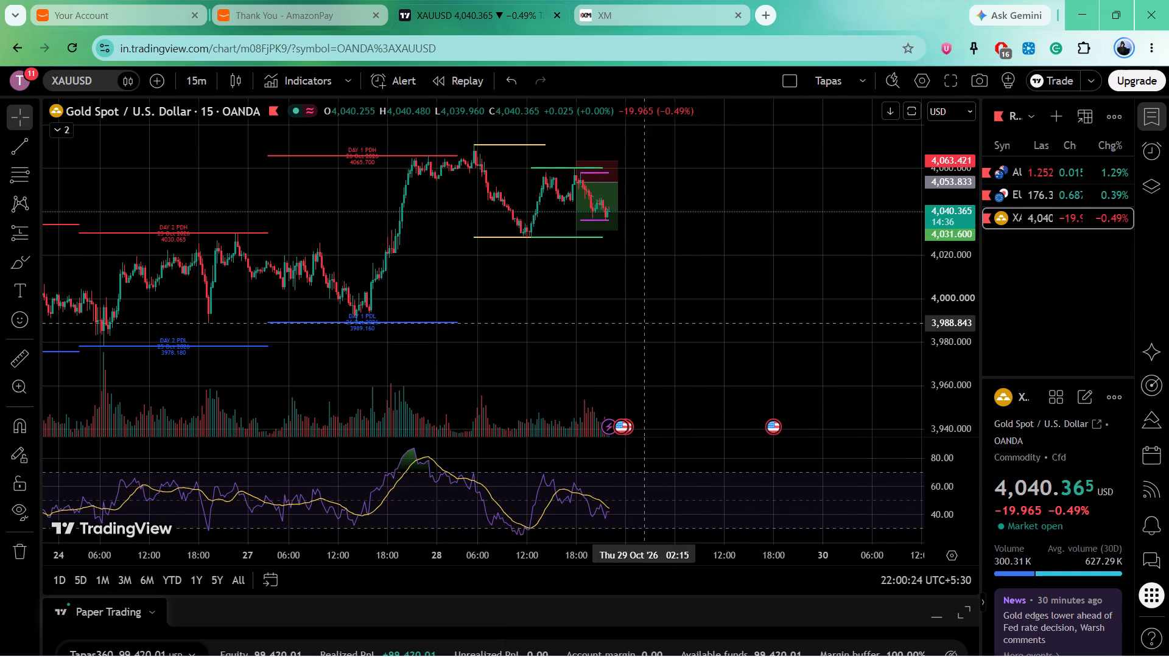
Examine the relative strength index alongside the recent XAUUSD 15-minute swings and the short position drawing.
scroll(644, 322, up, 2)
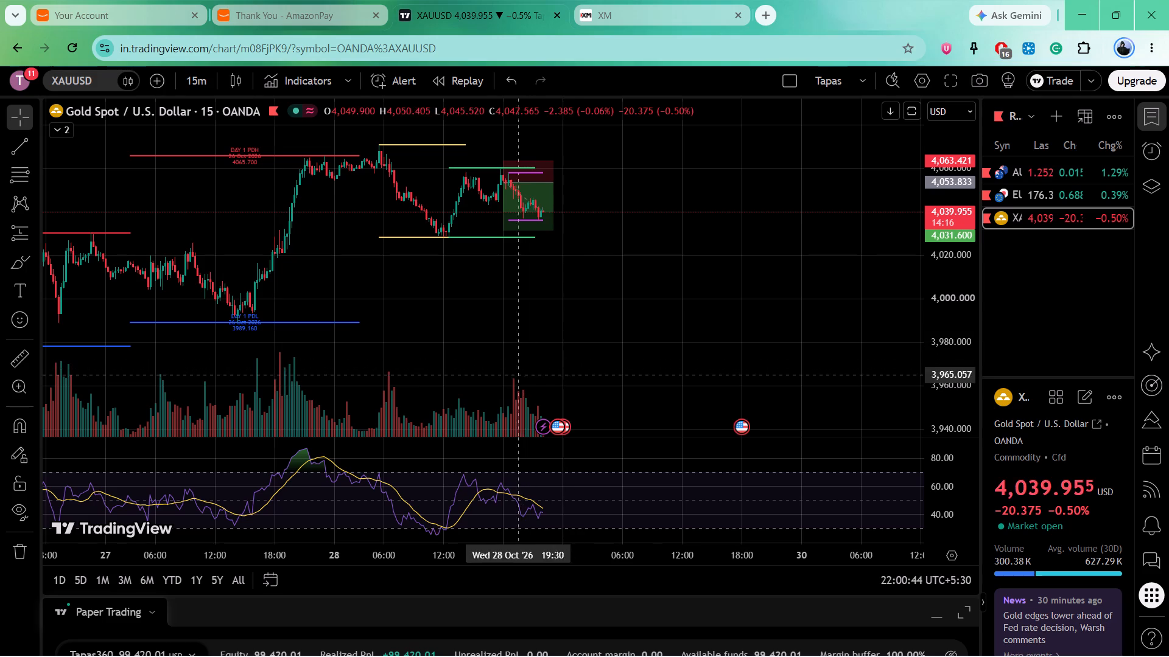
drag(580, 282, 675, 356)
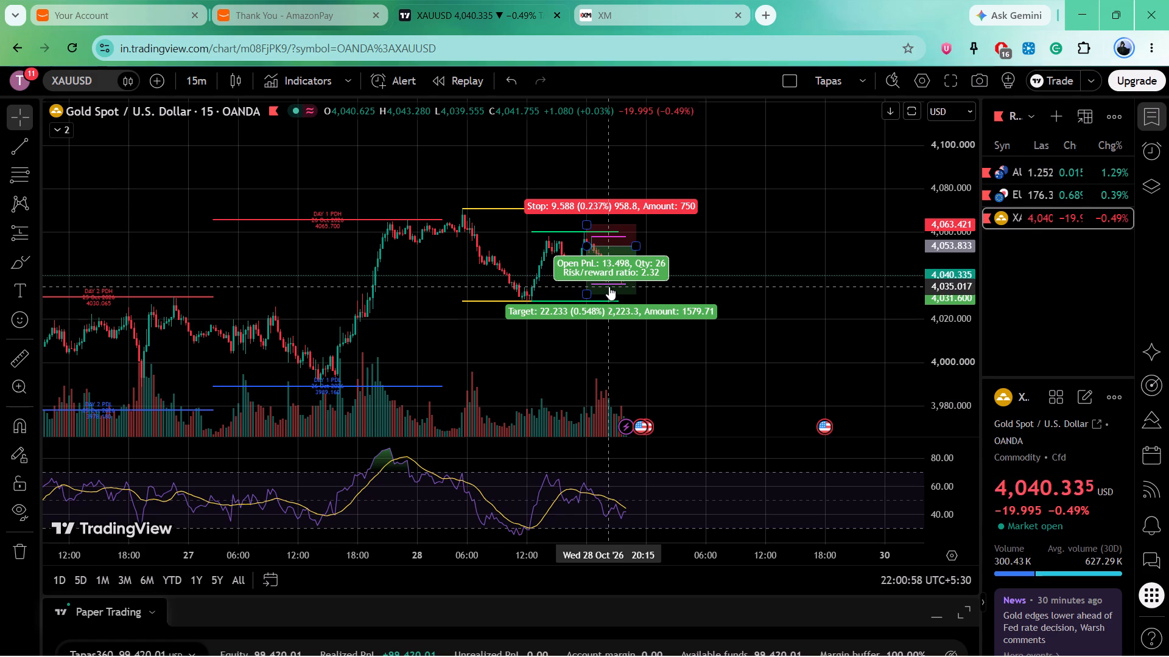
click(716, 251)
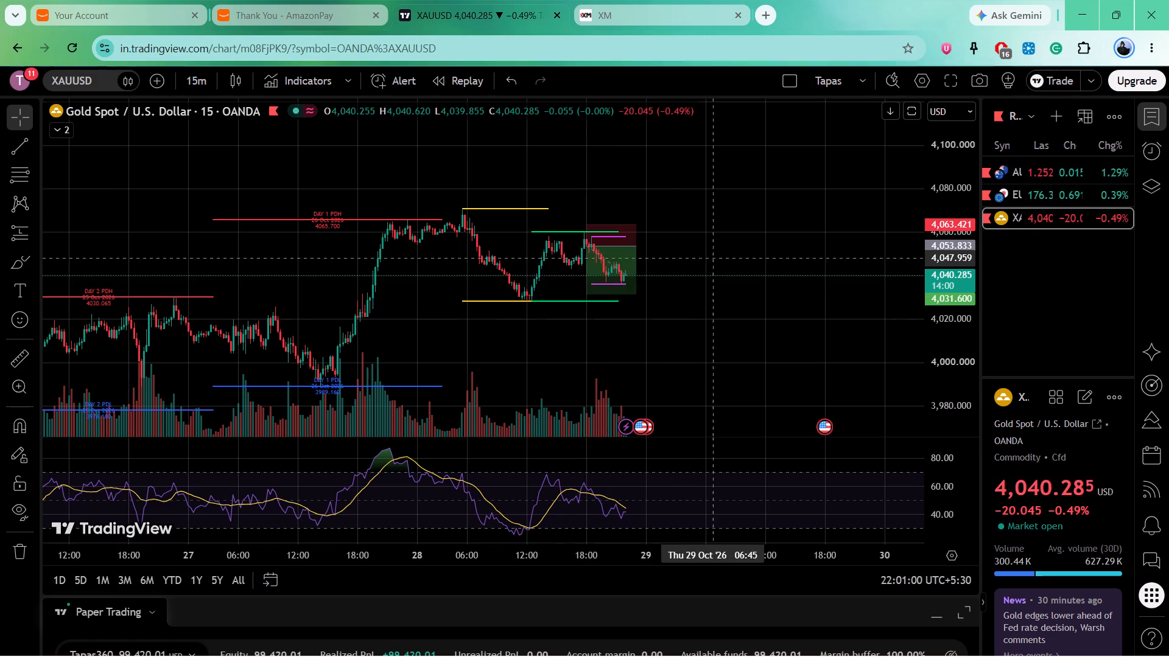
Switch to XM and check the open GOLD.i# sell position on the 5-minute chart.
click(678, 0)
scroll(731, 439, up, 4)
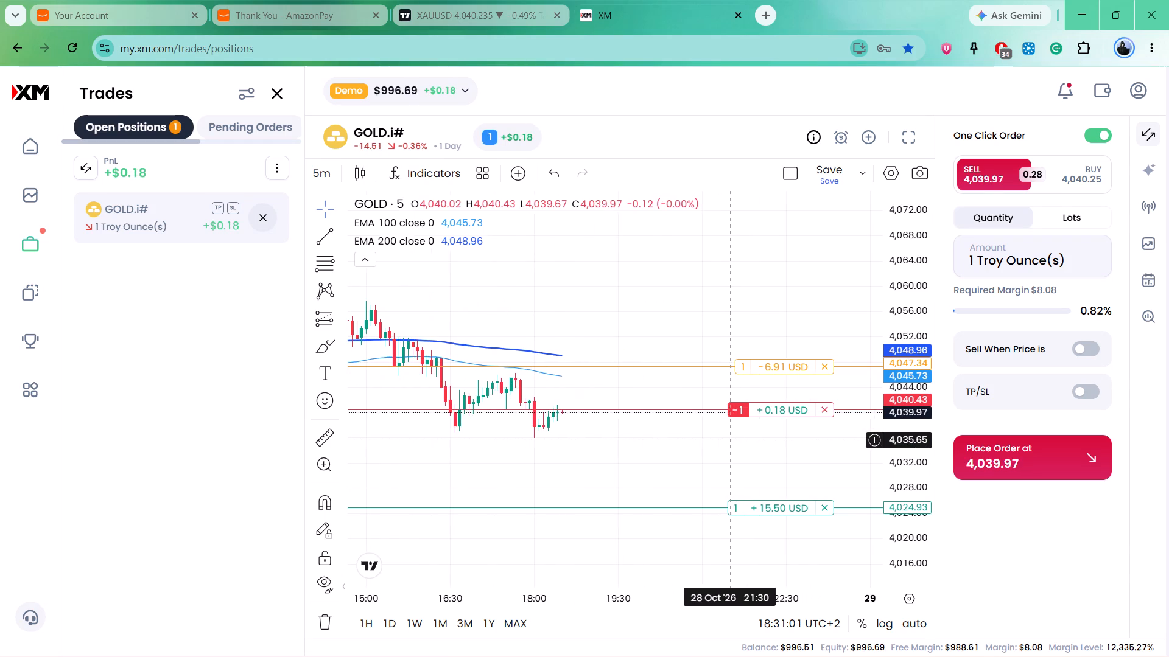
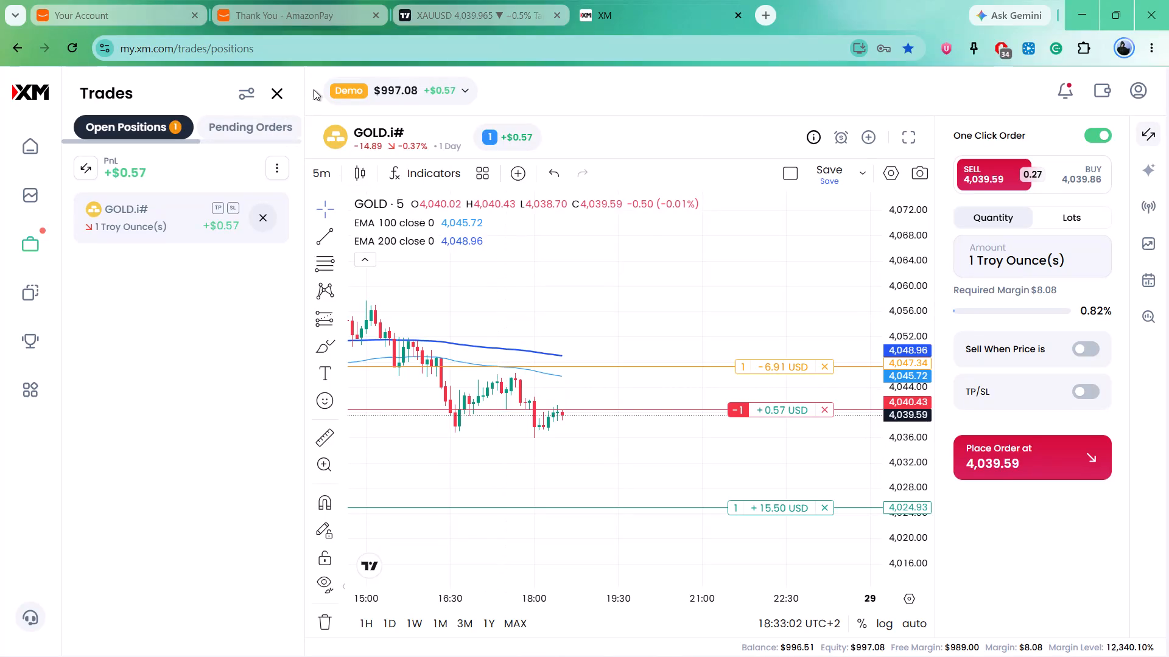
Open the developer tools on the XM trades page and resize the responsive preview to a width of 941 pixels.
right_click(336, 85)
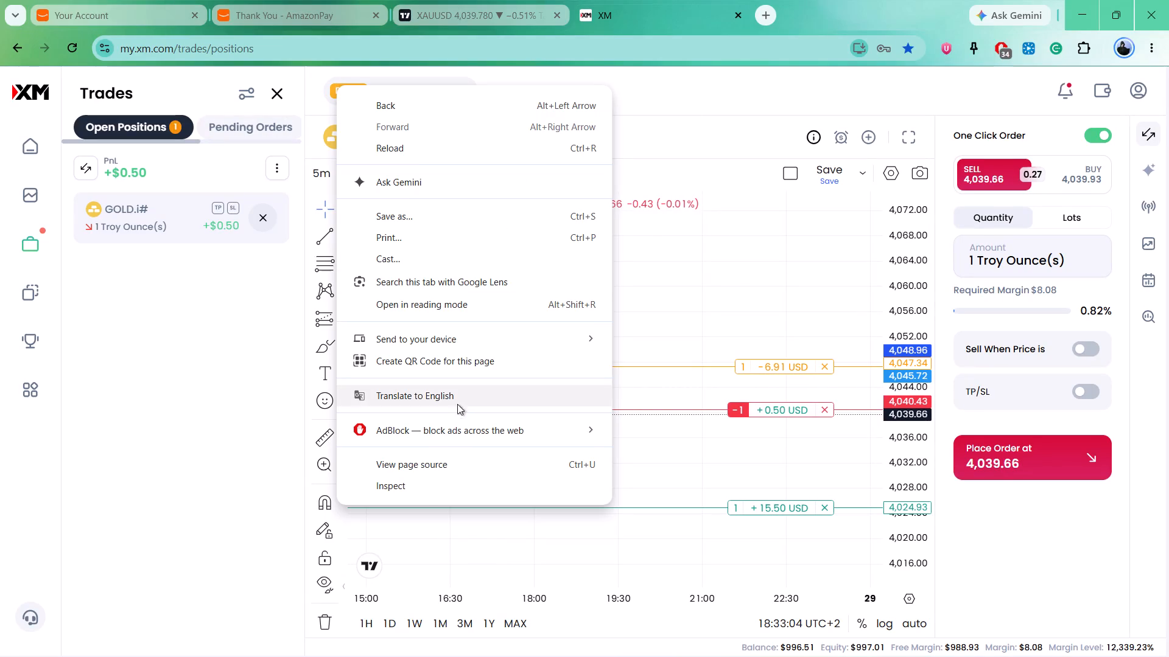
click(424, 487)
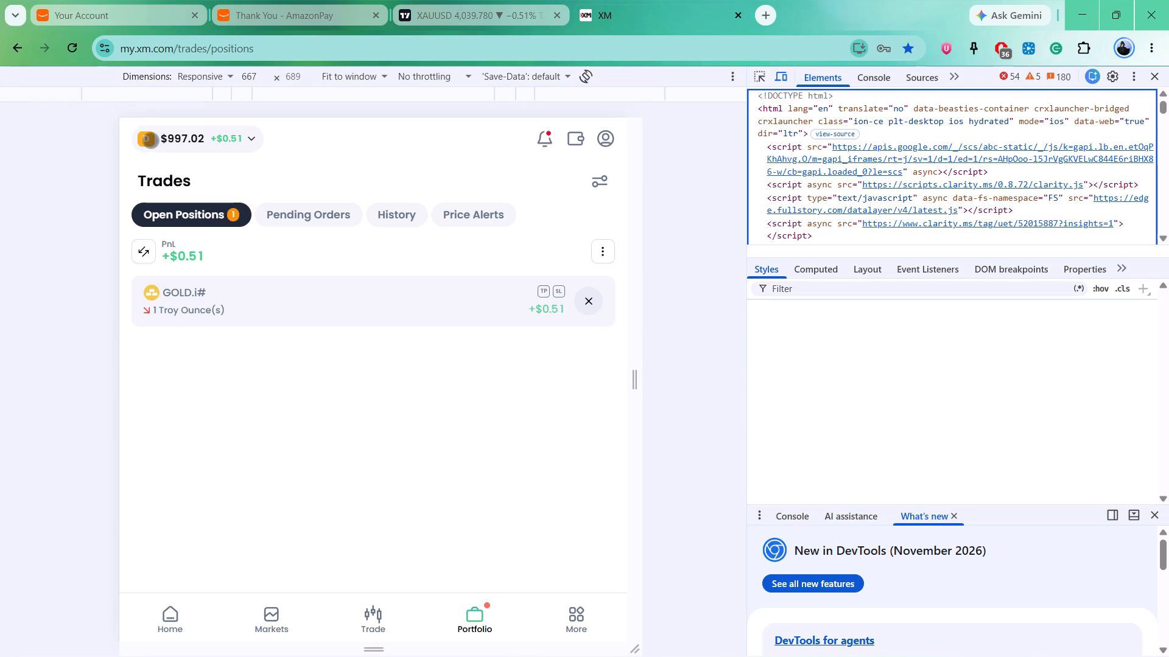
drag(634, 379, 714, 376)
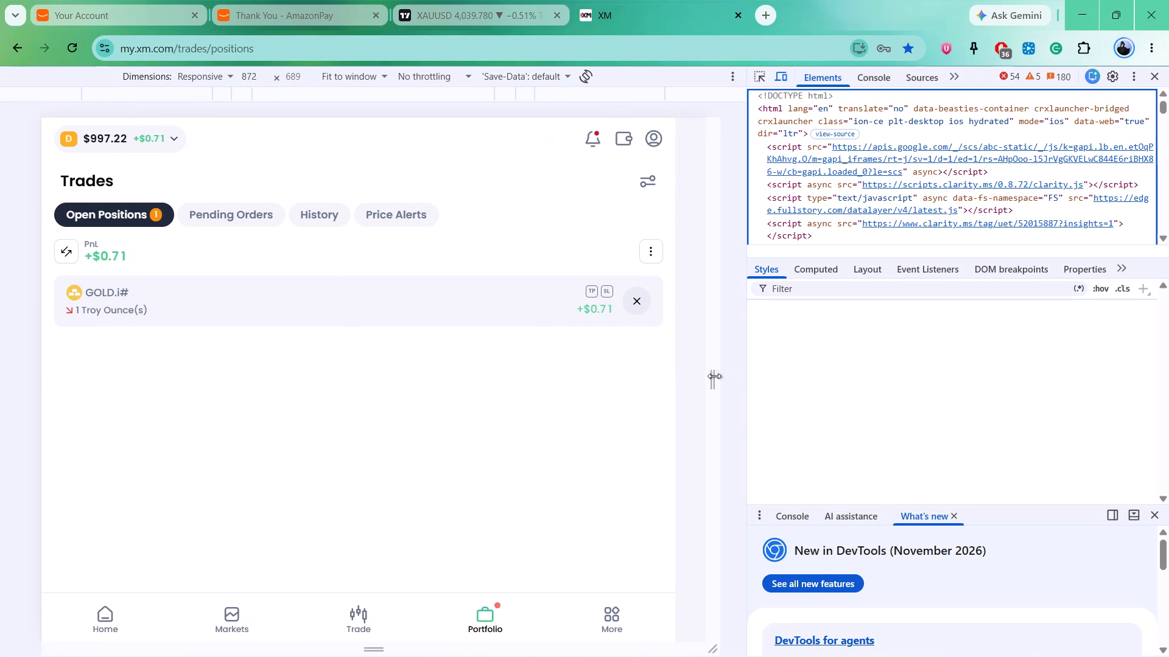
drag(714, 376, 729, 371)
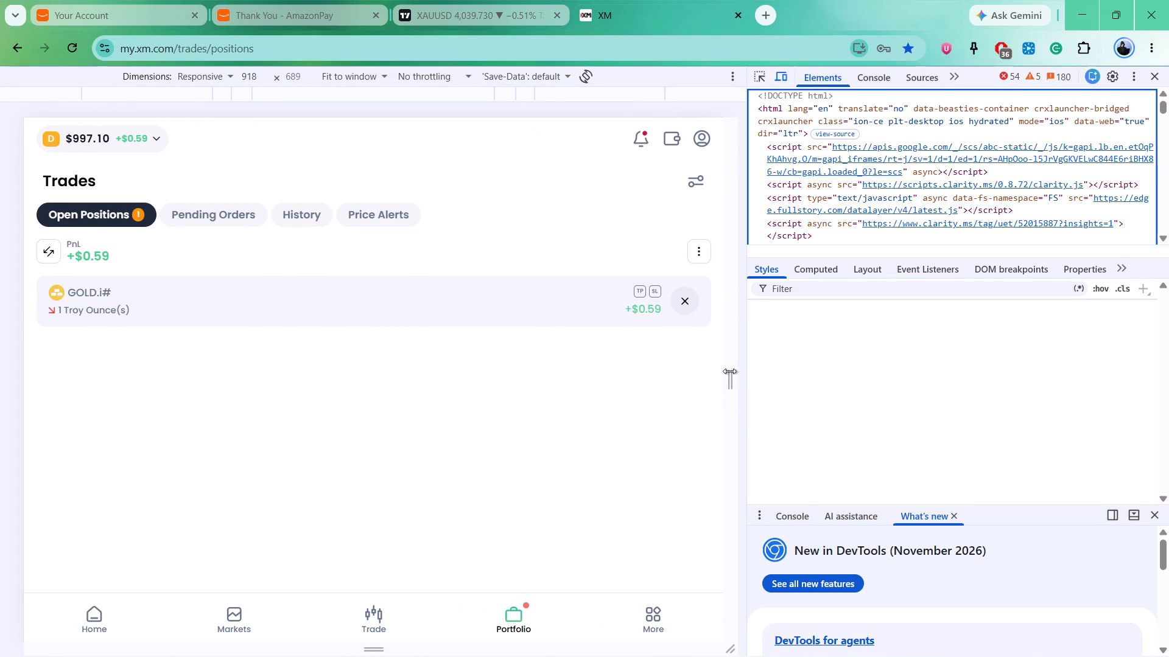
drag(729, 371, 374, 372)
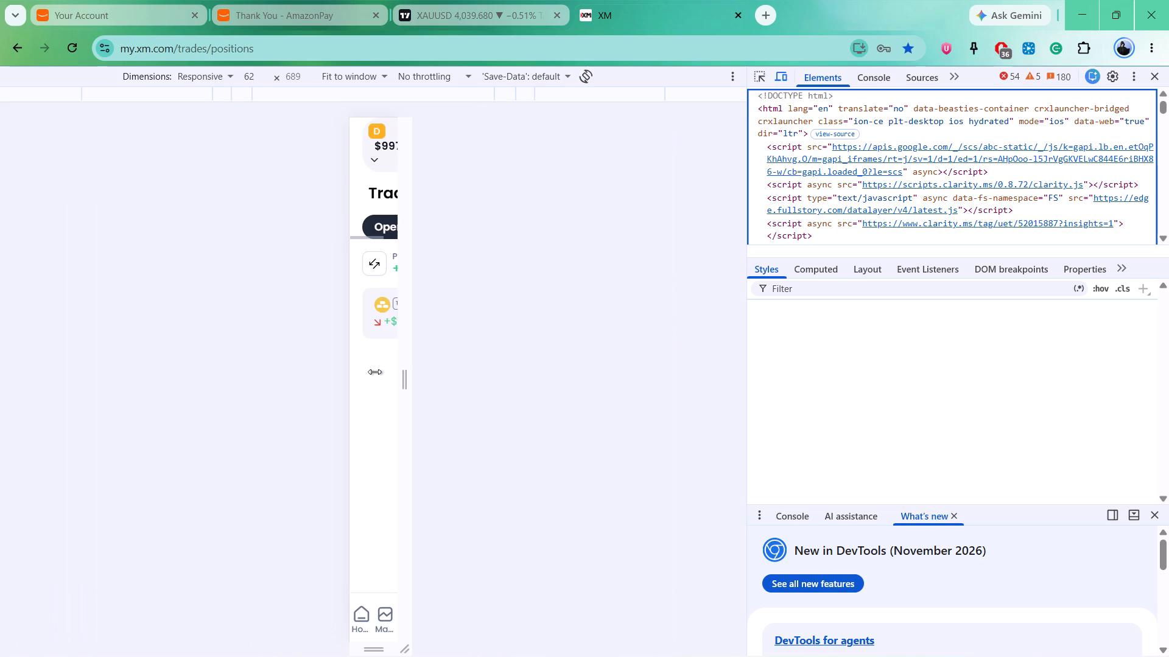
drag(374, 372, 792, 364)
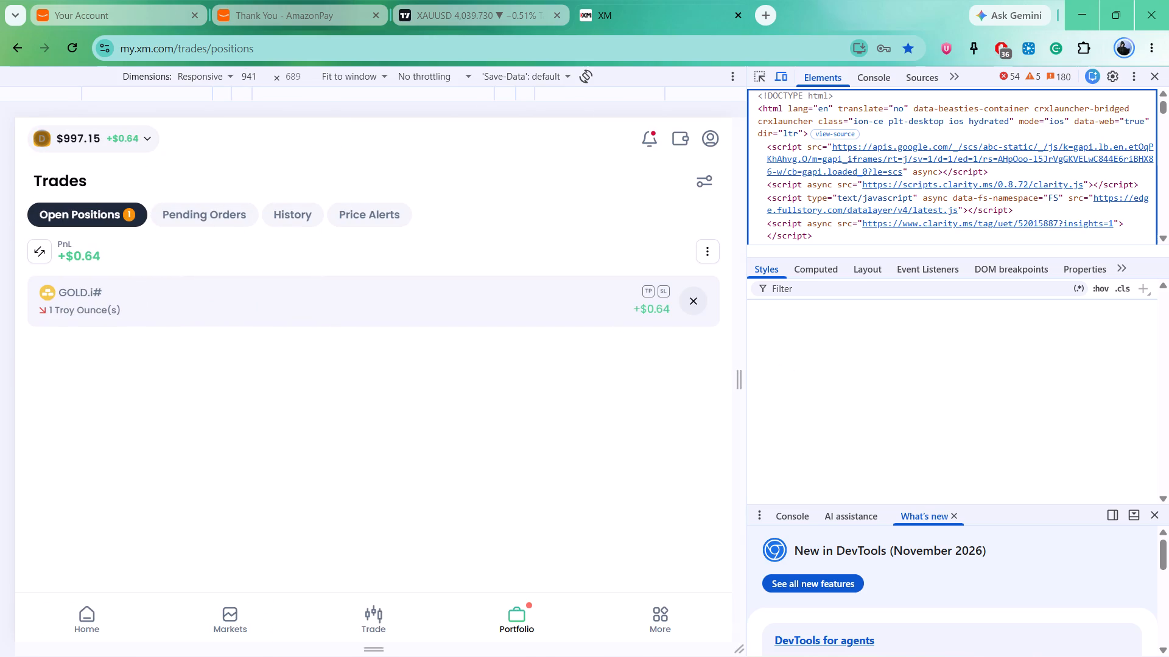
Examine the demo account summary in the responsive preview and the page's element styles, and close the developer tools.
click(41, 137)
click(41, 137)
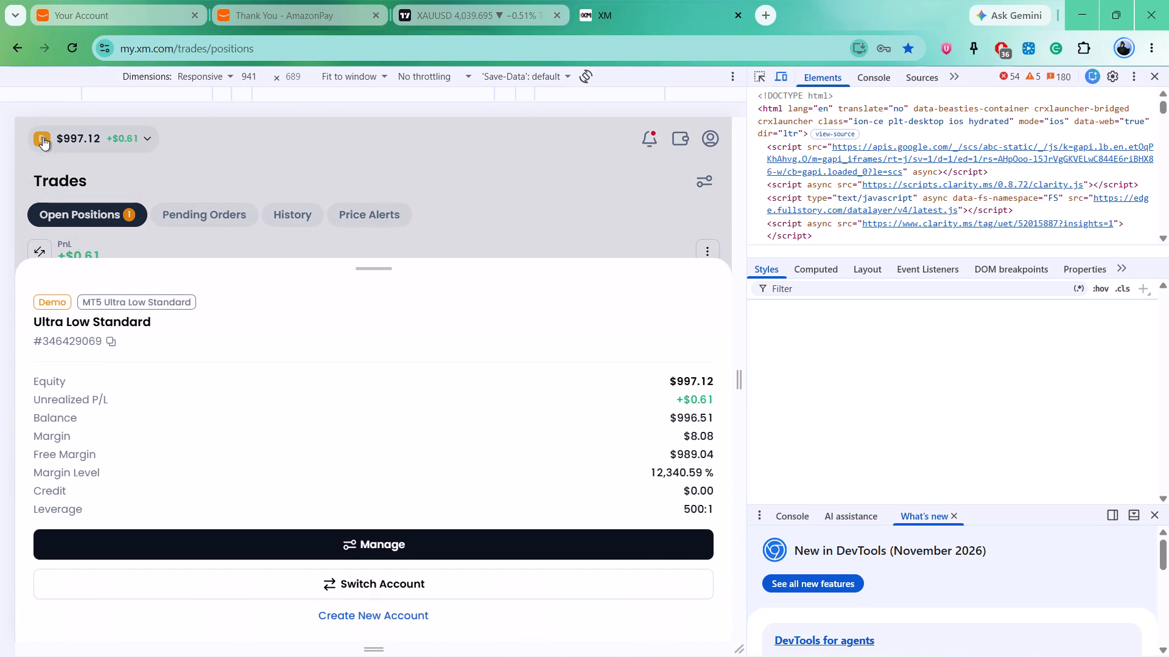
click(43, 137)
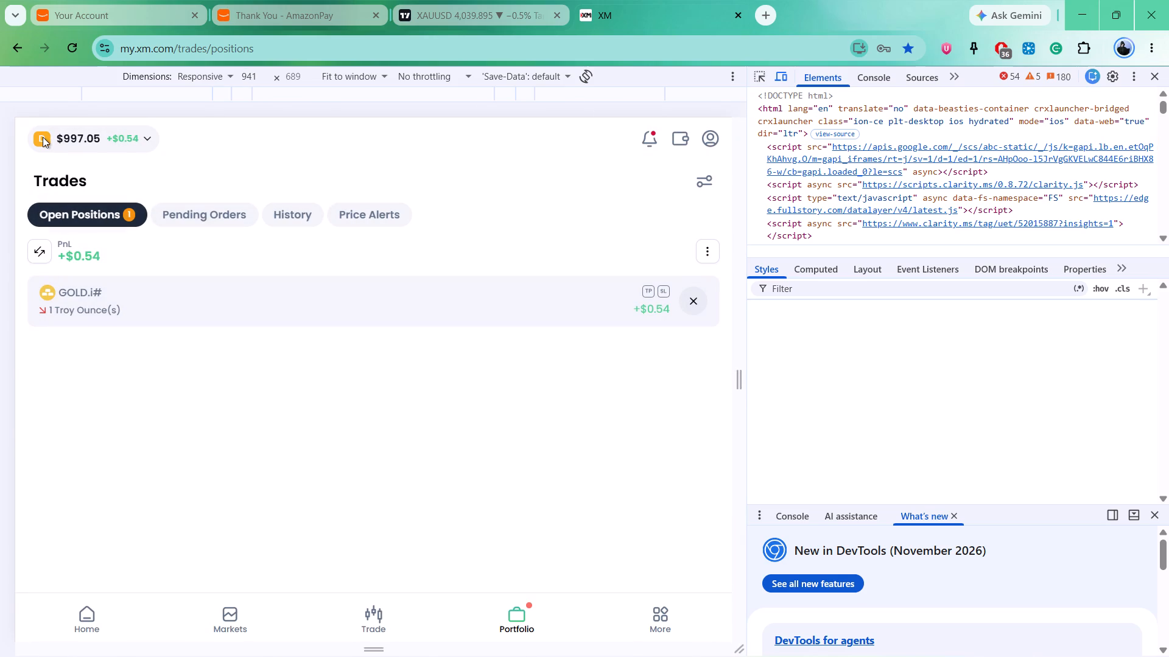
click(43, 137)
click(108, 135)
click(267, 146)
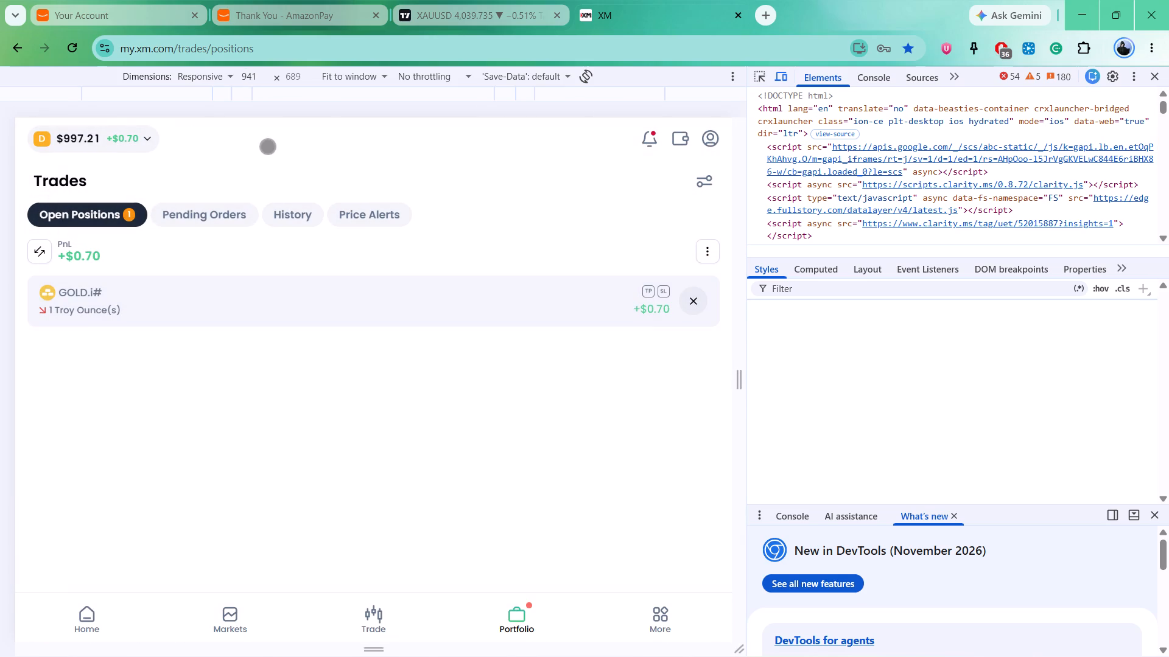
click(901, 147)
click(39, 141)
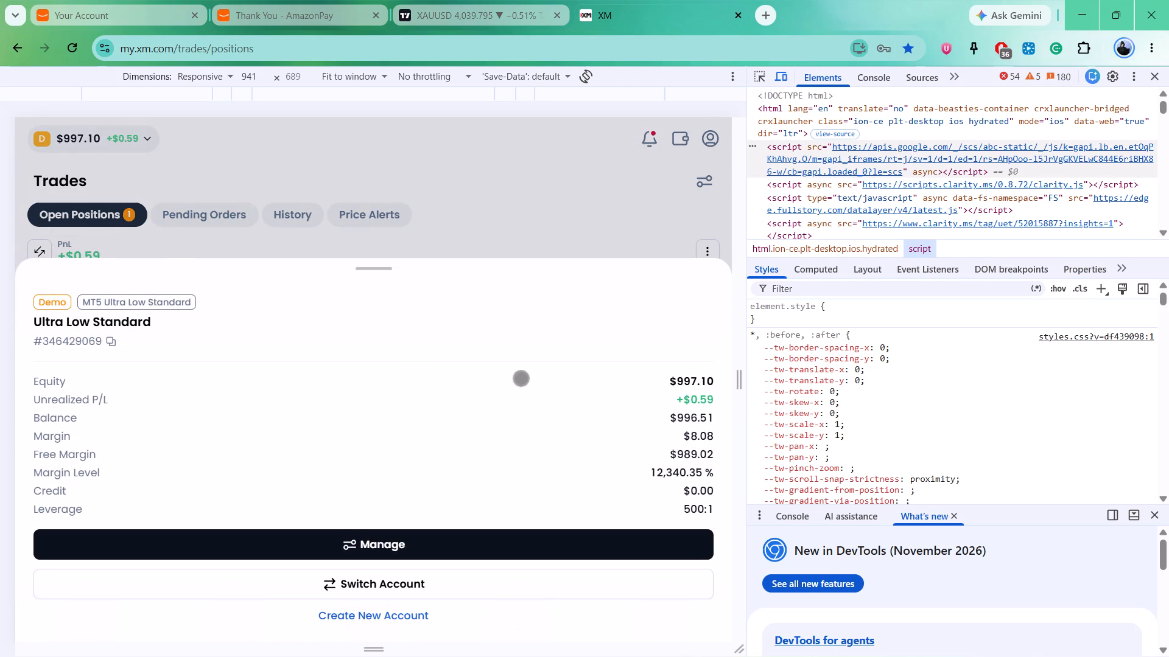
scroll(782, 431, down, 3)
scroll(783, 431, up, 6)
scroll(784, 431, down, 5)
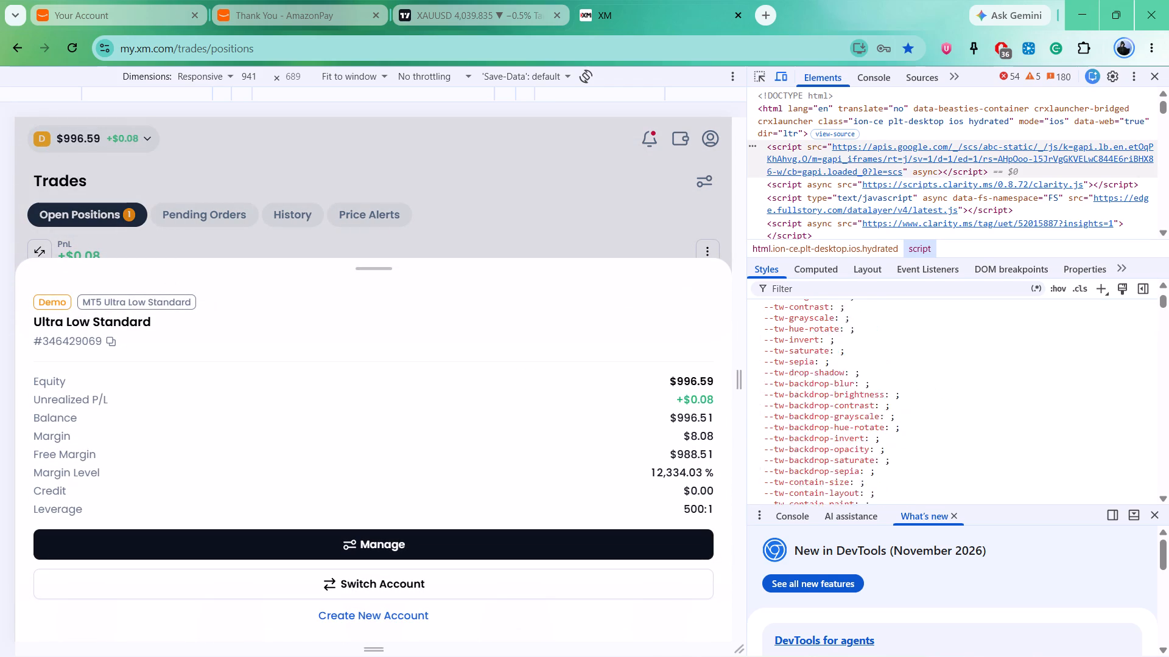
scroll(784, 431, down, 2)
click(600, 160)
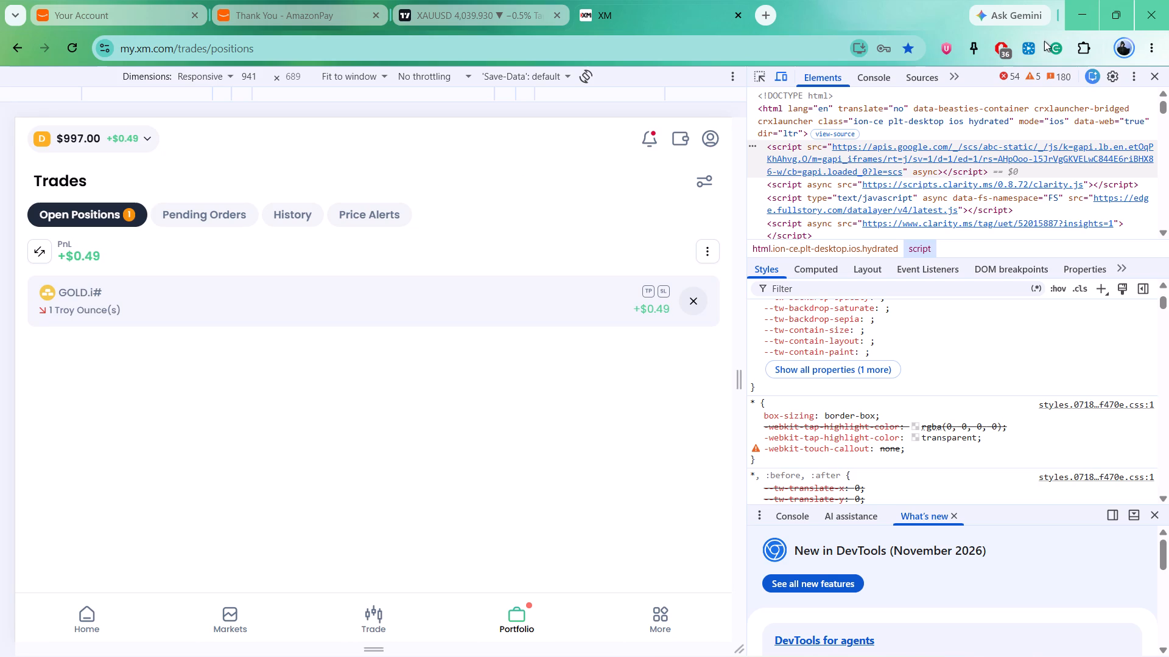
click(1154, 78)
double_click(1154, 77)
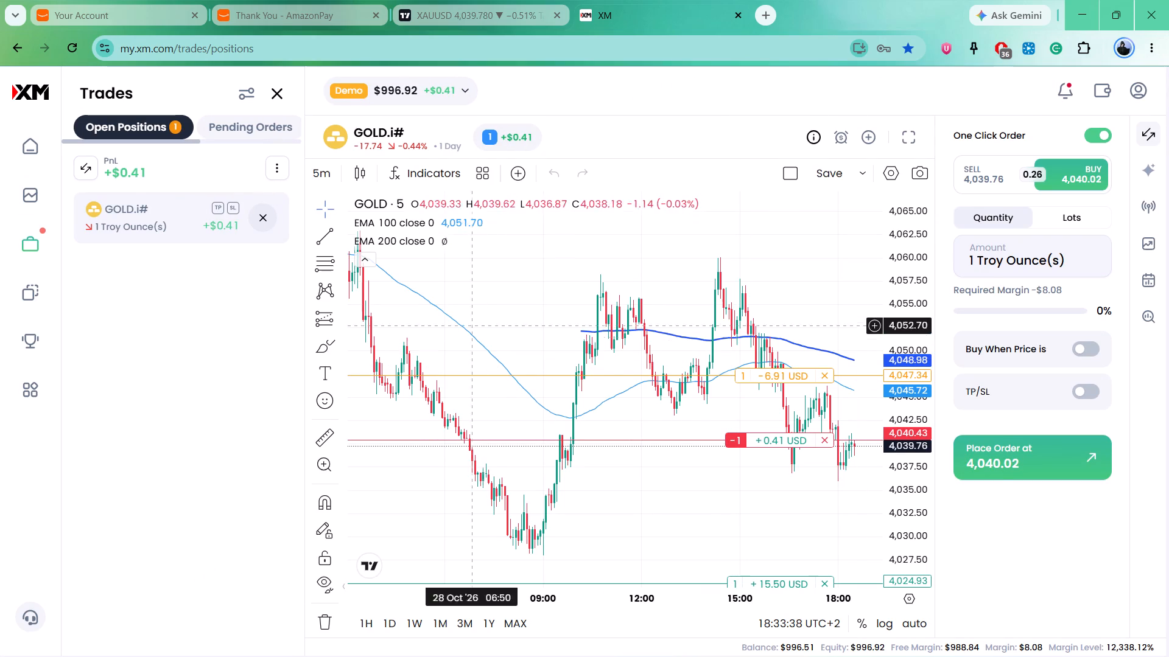
Review the demo account's summary in the full desktop layout and close it.
click(355, 92)
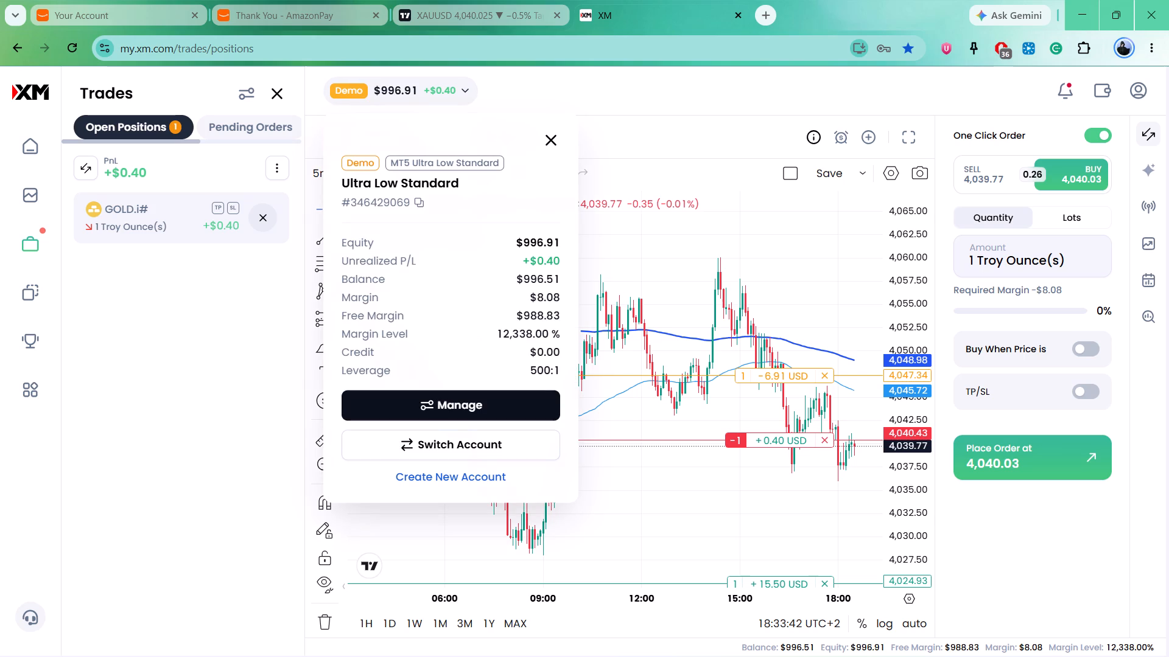
click(362, 164)
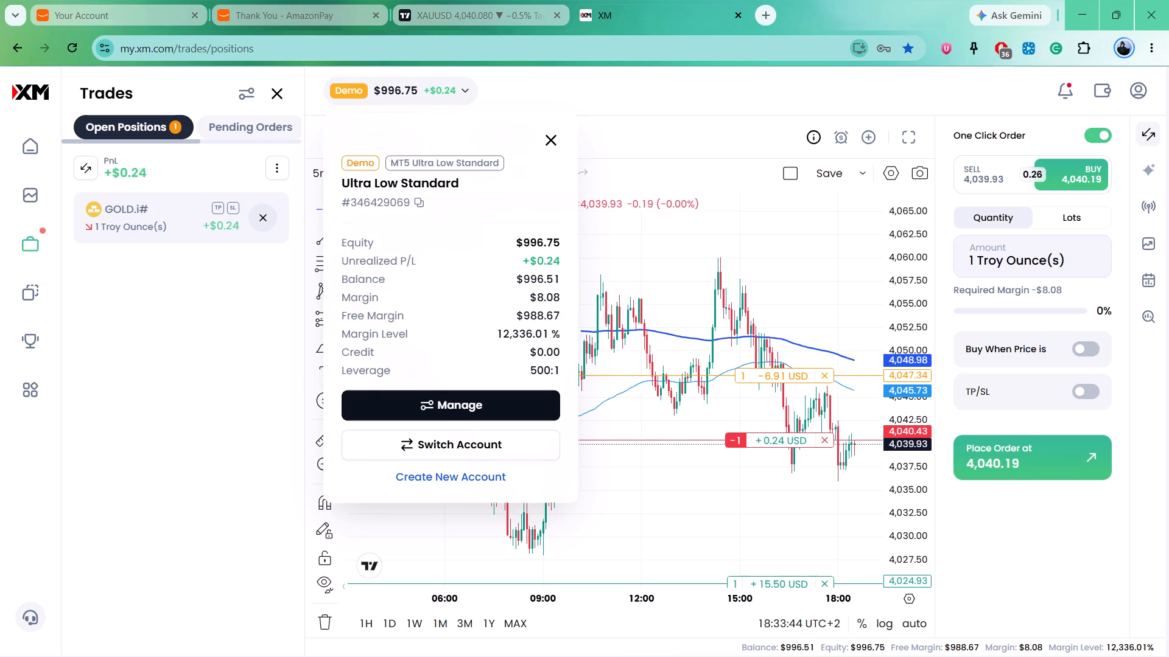
click(514, 543)
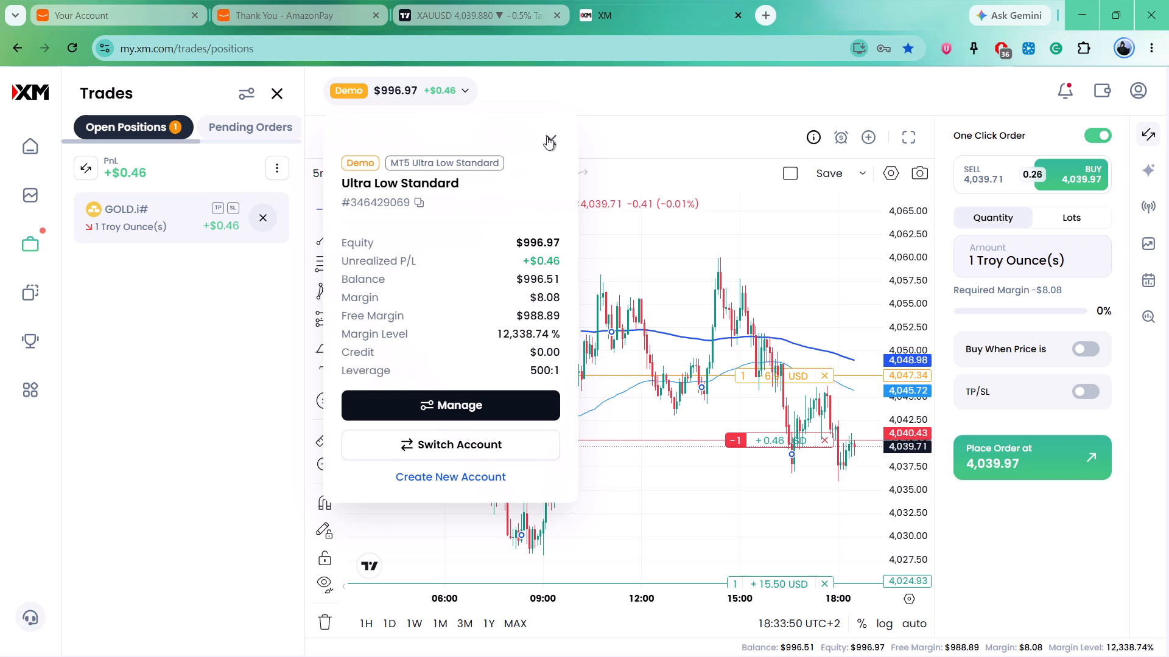
click(547, 136)
Examine the recent GOLD 5-minute candles against the sell position's entry, stop-loss and take-profit levels.
scroll(680, 457, down, 1)
scroll(678, 457, up, 6)
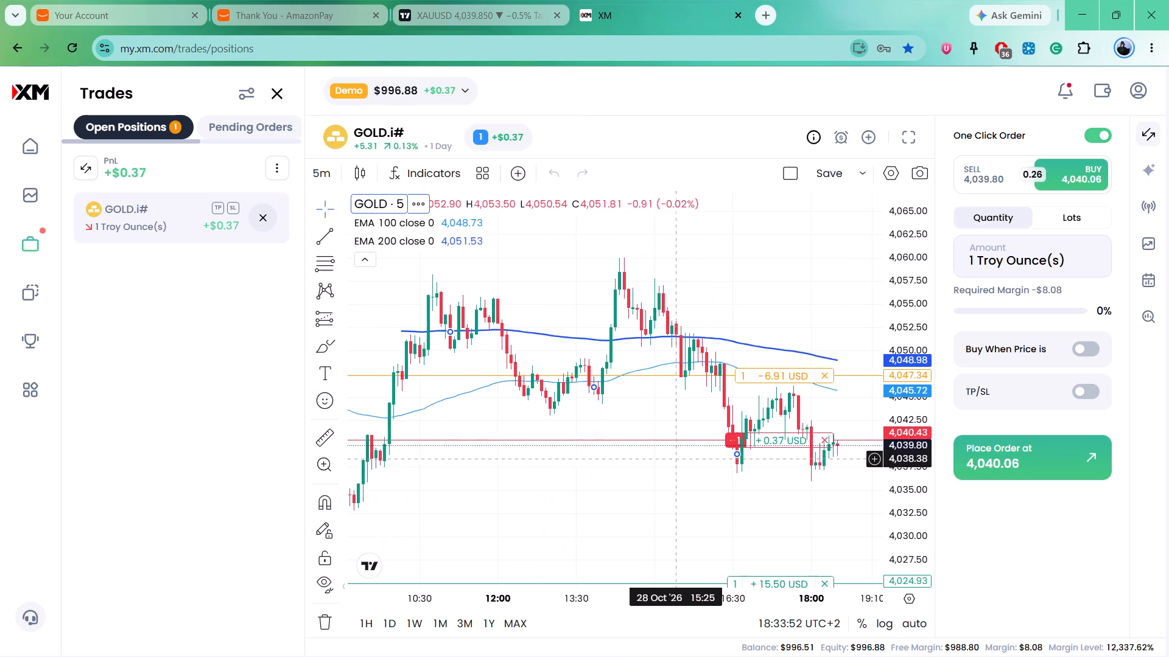
drag(701, 484, 465, 423)
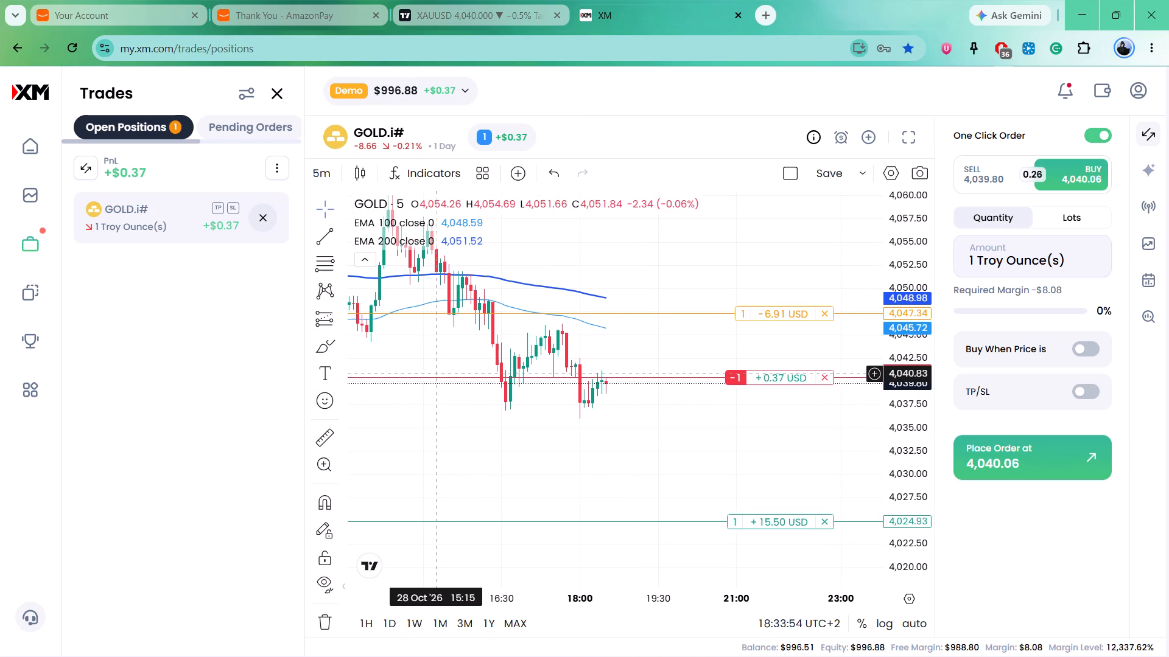
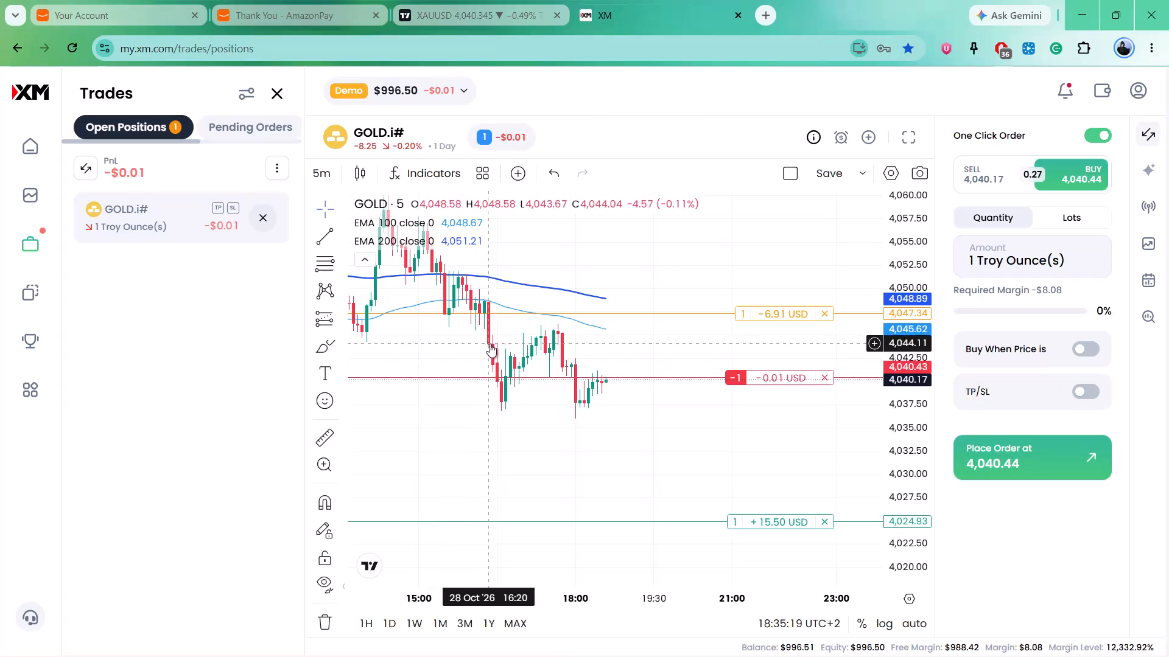
Examine the earlier 5-minute GOLD candles back to the morning of 28 October against the EMAs and the sell position's levels.
drag(499, 347, 508, 350)
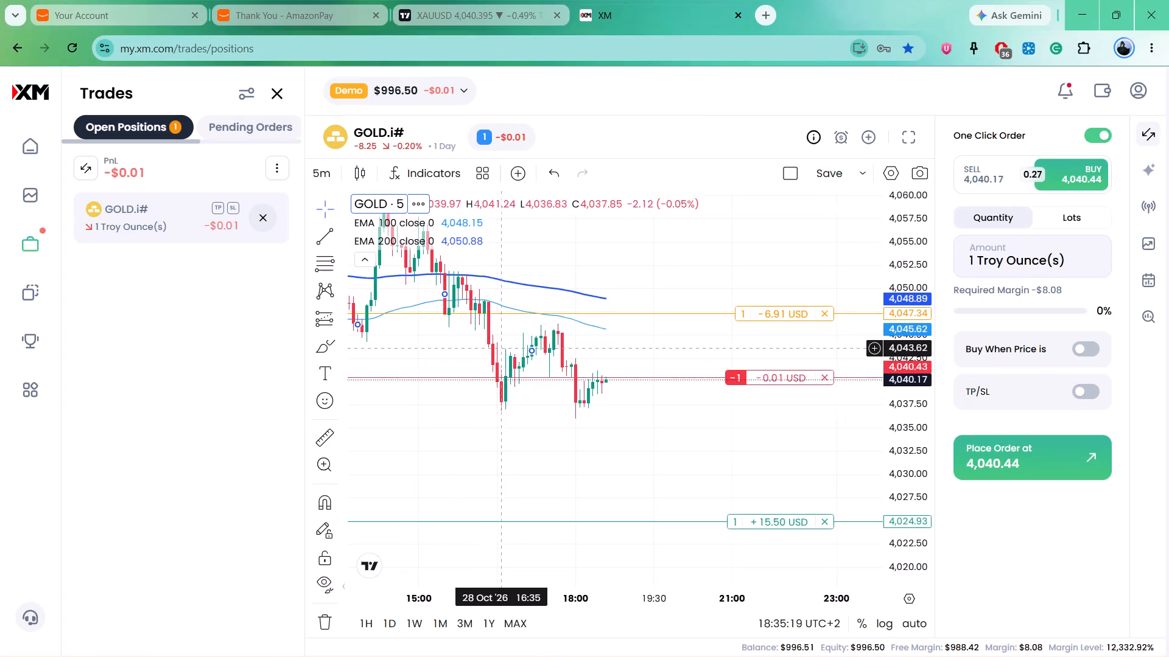
drag(508, 350, 619, 398)
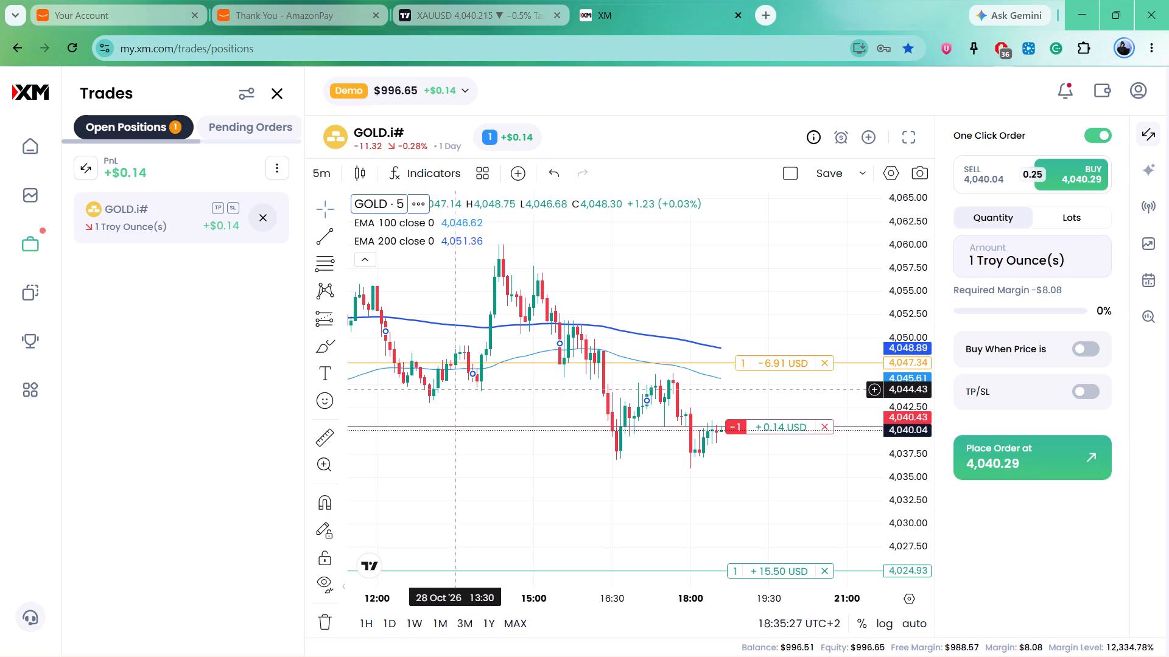
drag(425, 304, 541, 342)
drag(431, 424, 474, 339)
drag(399, 474, 399, 473)
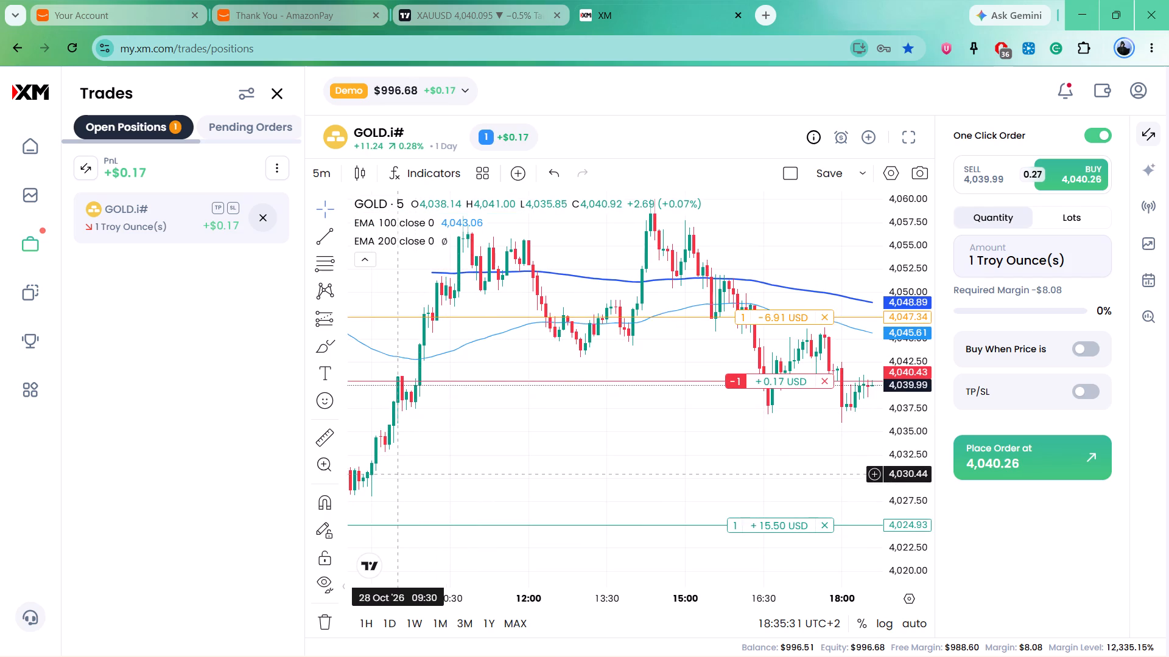
drag(399, 473, 490, 414)
drag(418, 435, 456, 434)
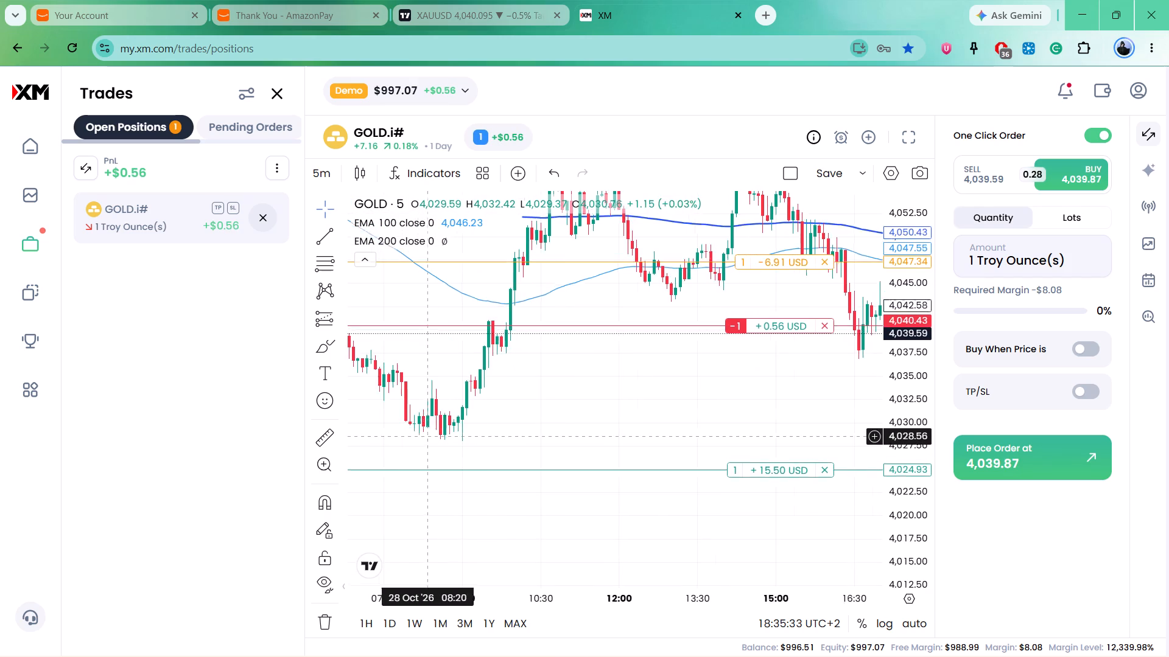
drag(456, 434, 537, 434)
drag(692, 399, 438, 440)
drag(645, 398, 461, 405)
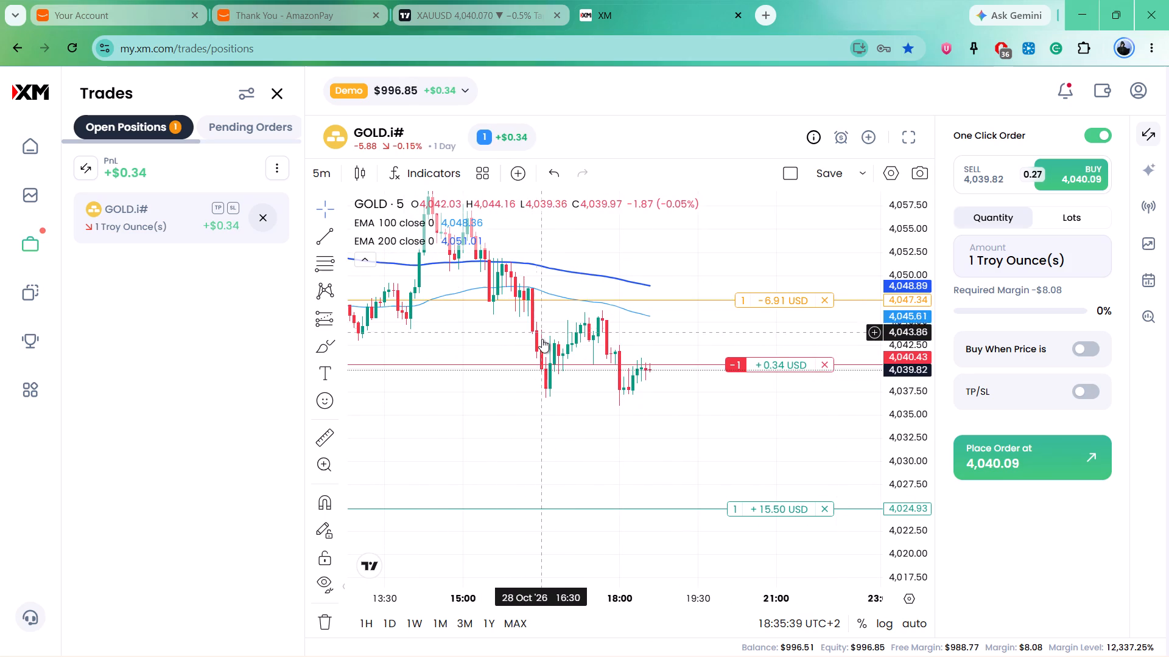
drag(533, 331, 619, 381)
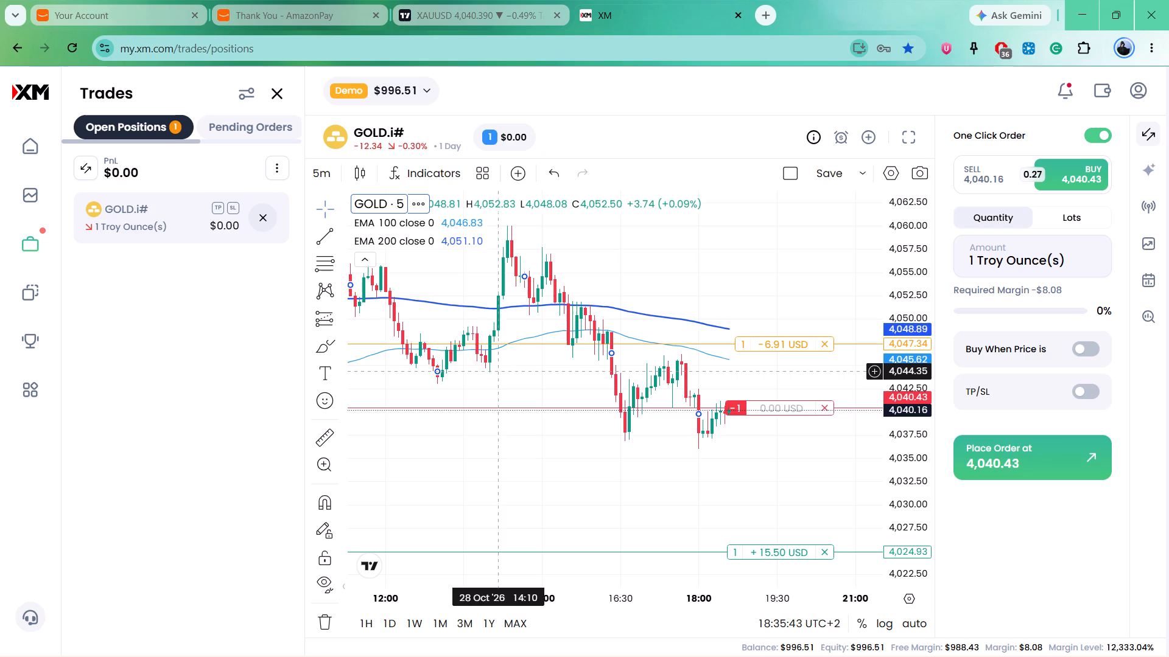
drag(391, 319, 417, 357)
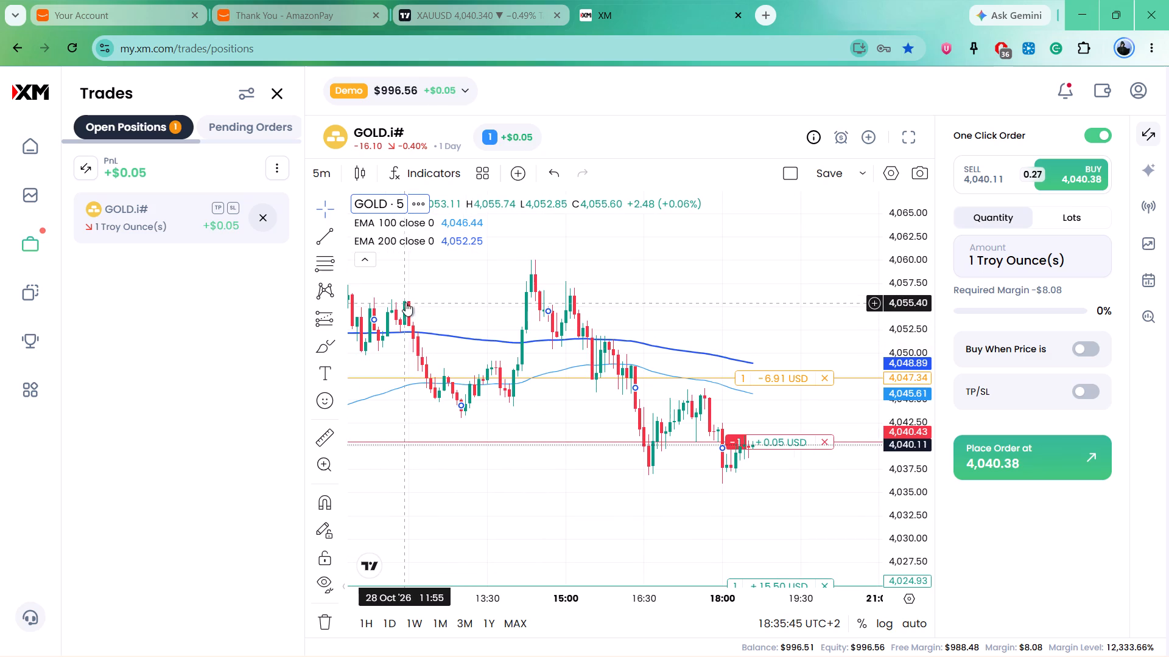
Examine the 5-minute GOLD candles in closer detail from about 11:00 up to the latest ones around the sell entry level.
click(414, 347)
scroll(424, 353, up, 5)
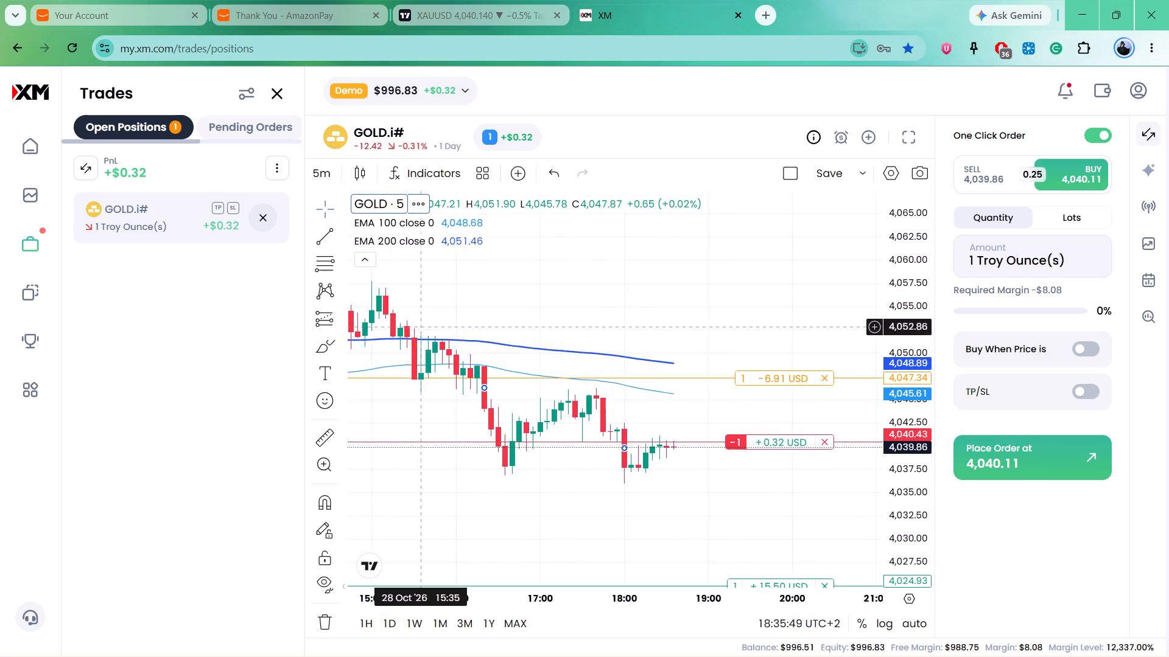
drag(468, 317, 888, 340)
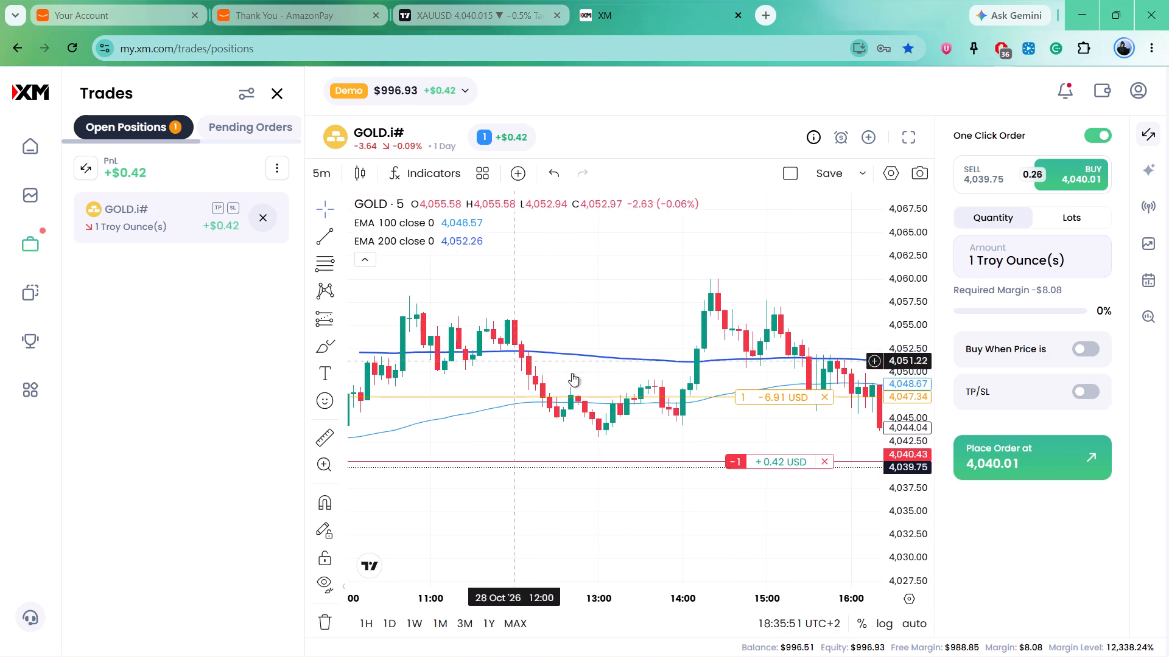
drag(897, 478, 916, 312)
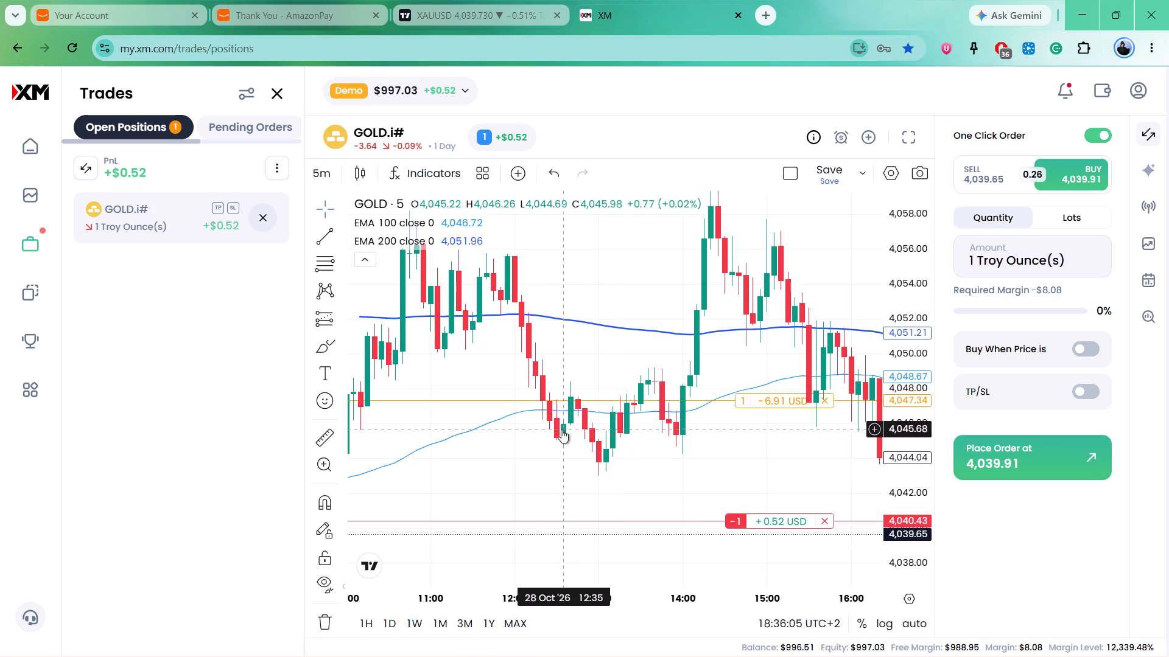
drag(748, 442, 611, 518)
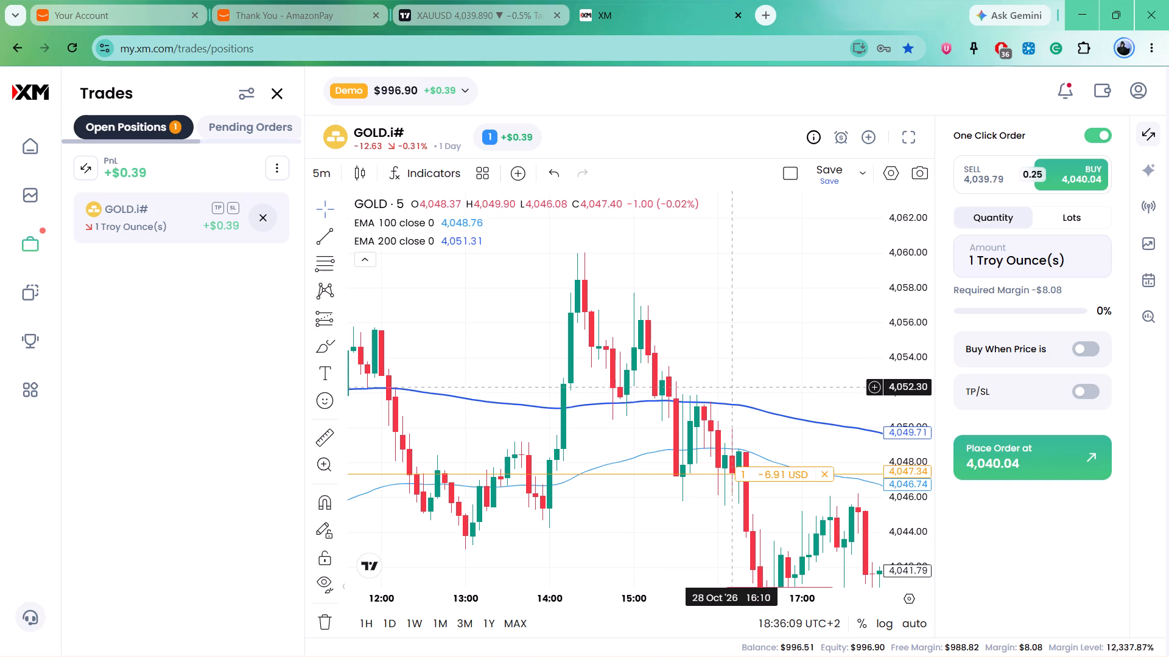
drag(728, 383, 566, 269)
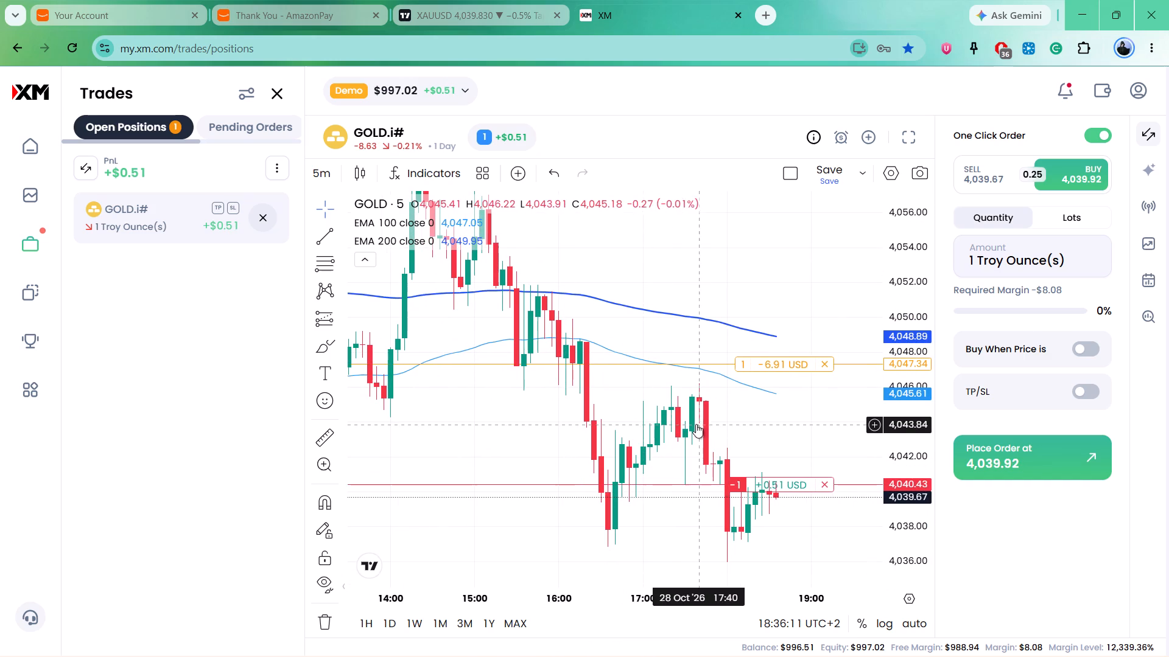
drag(710, 403, 653, 400)
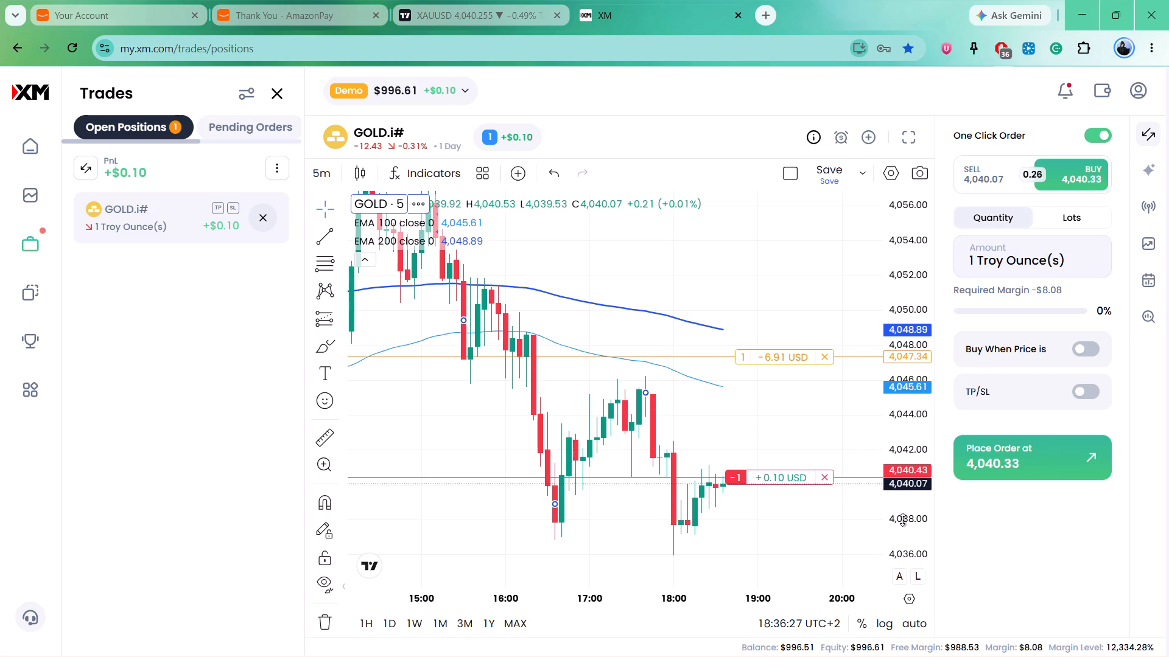
drag(902, 520, 908, 407)
drag(826, 445, 749, 293)
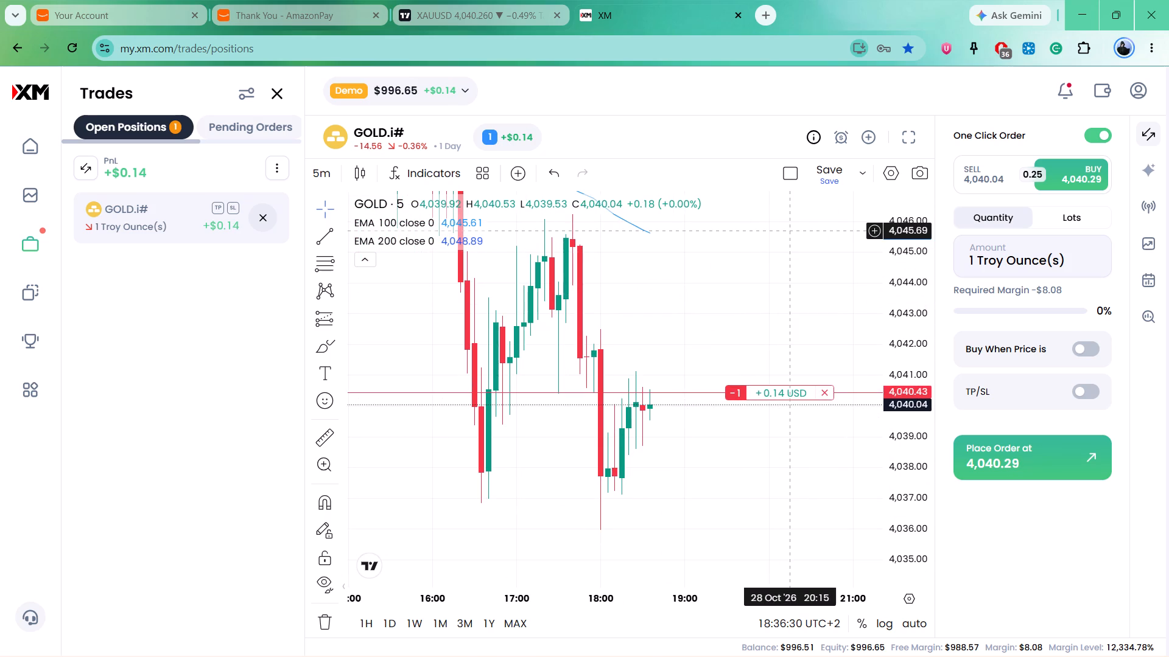
scroll(671, 467, up, 5)
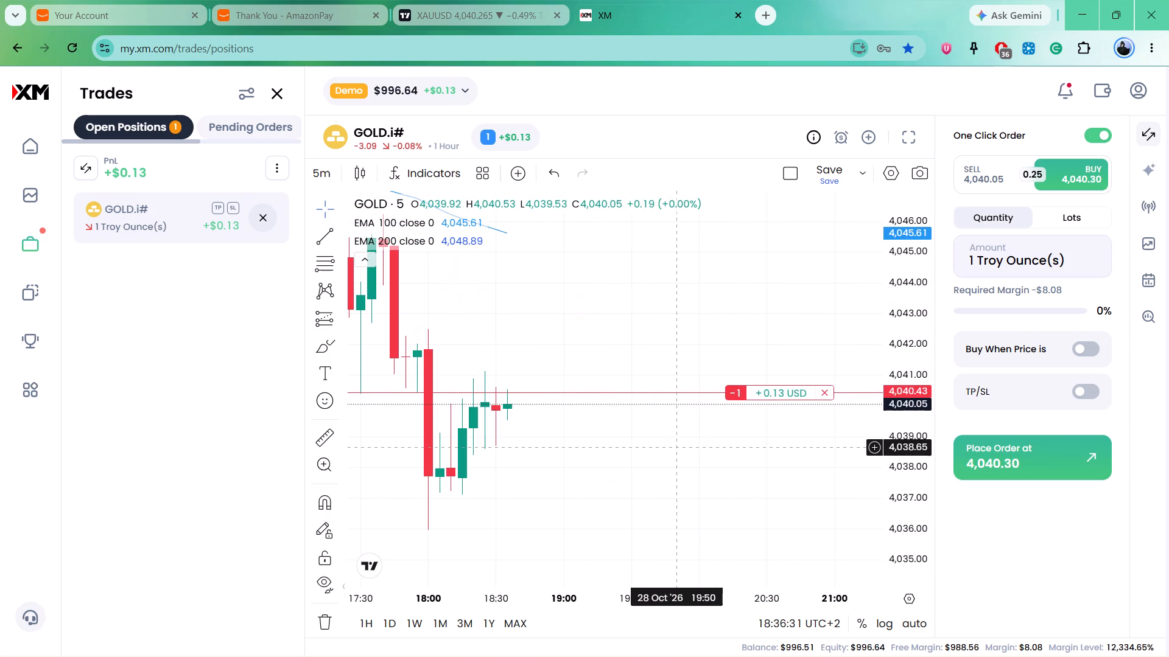
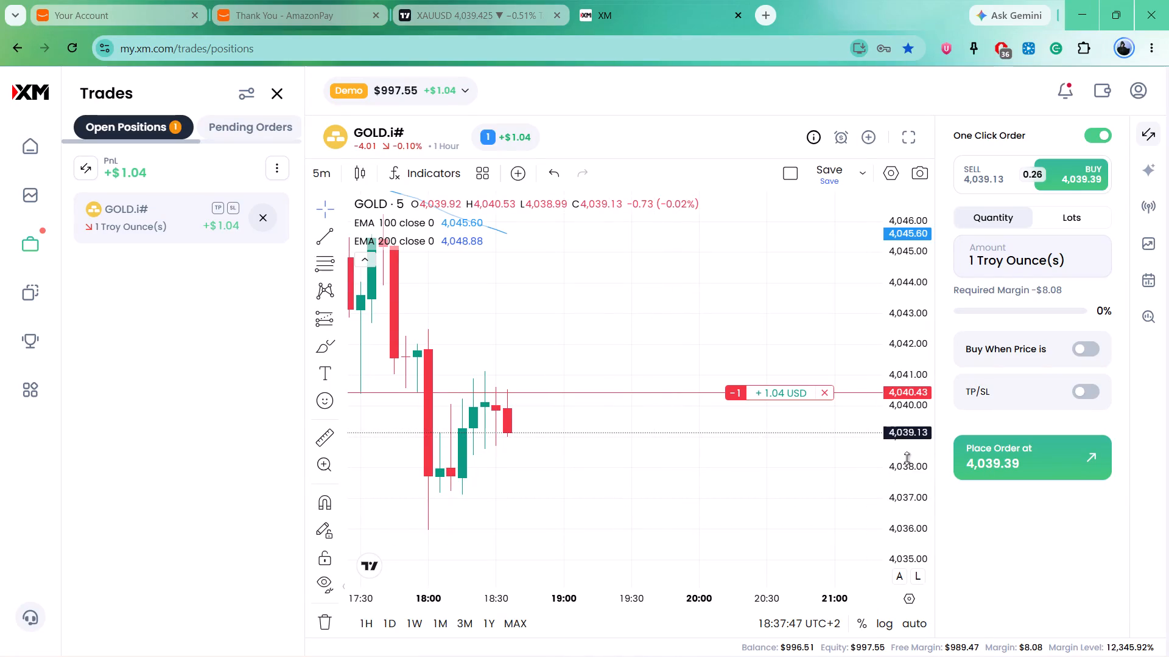
Expand the GOLD chart to the full page and compress its price scale to show roughly 4,026 to 4,060.
drag(915, 494, 915, 391)
scroll(802, 293, down, 4)
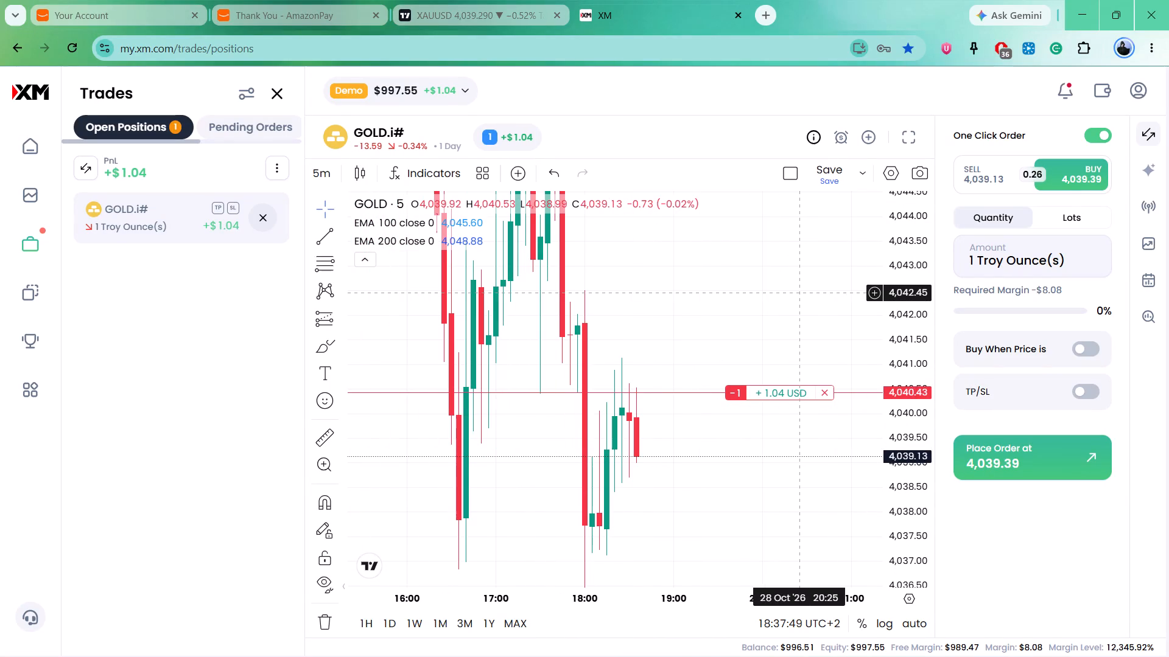
click(905, 134)
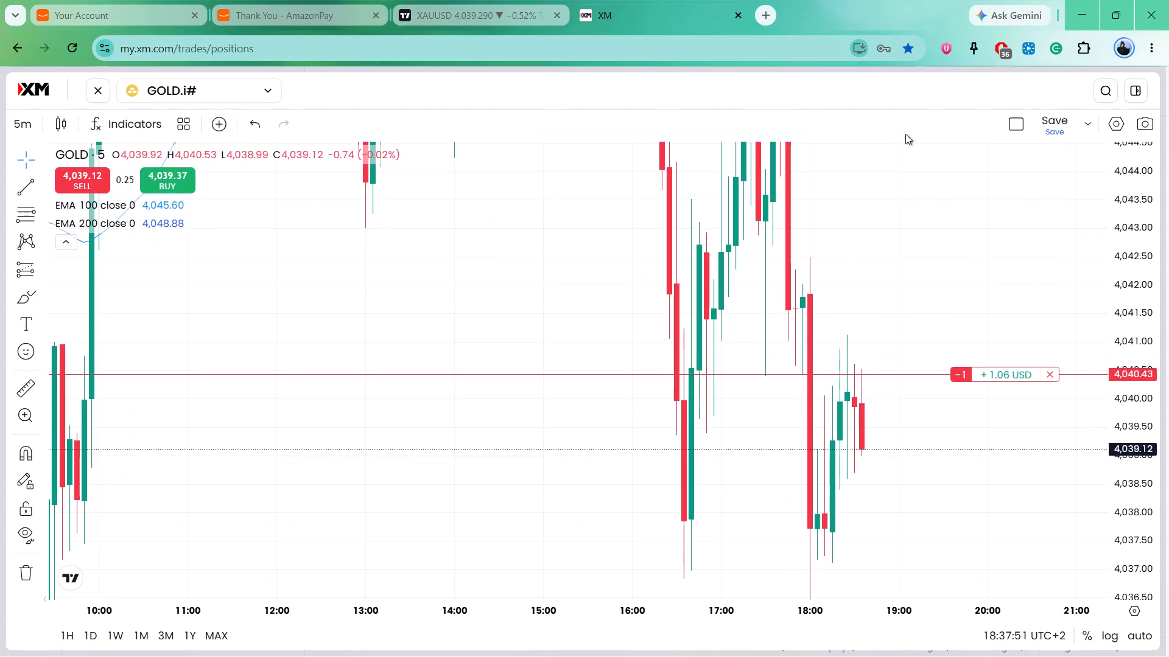
drag(1129, 198, 1168, 538)
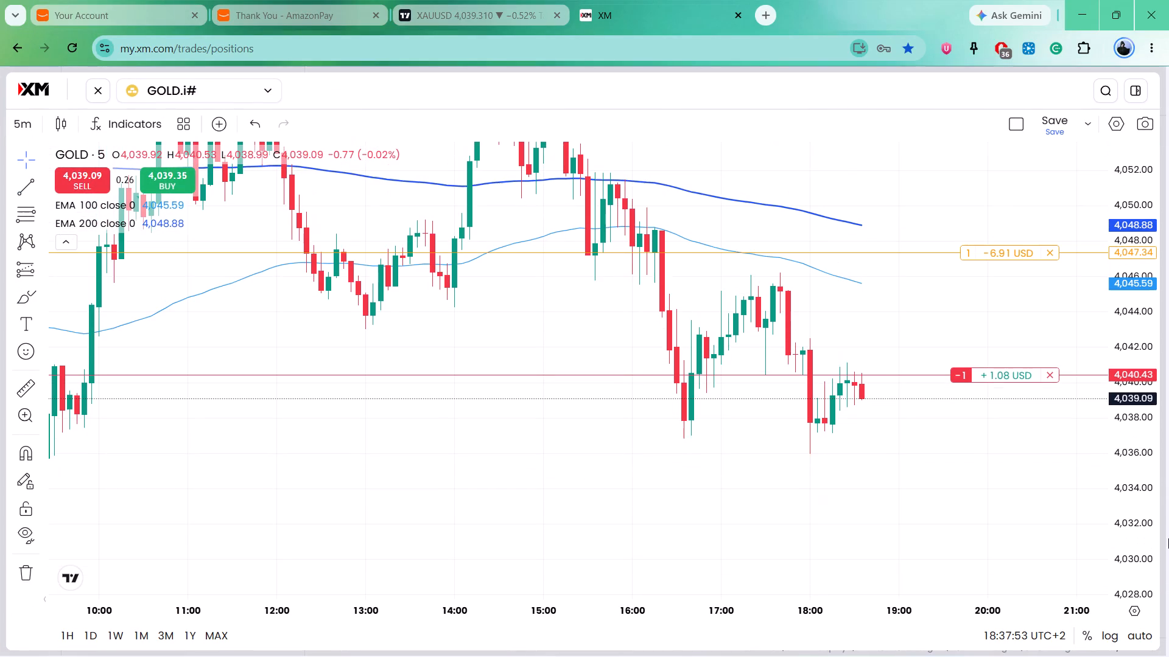
drag(823, 462, 801, 471)
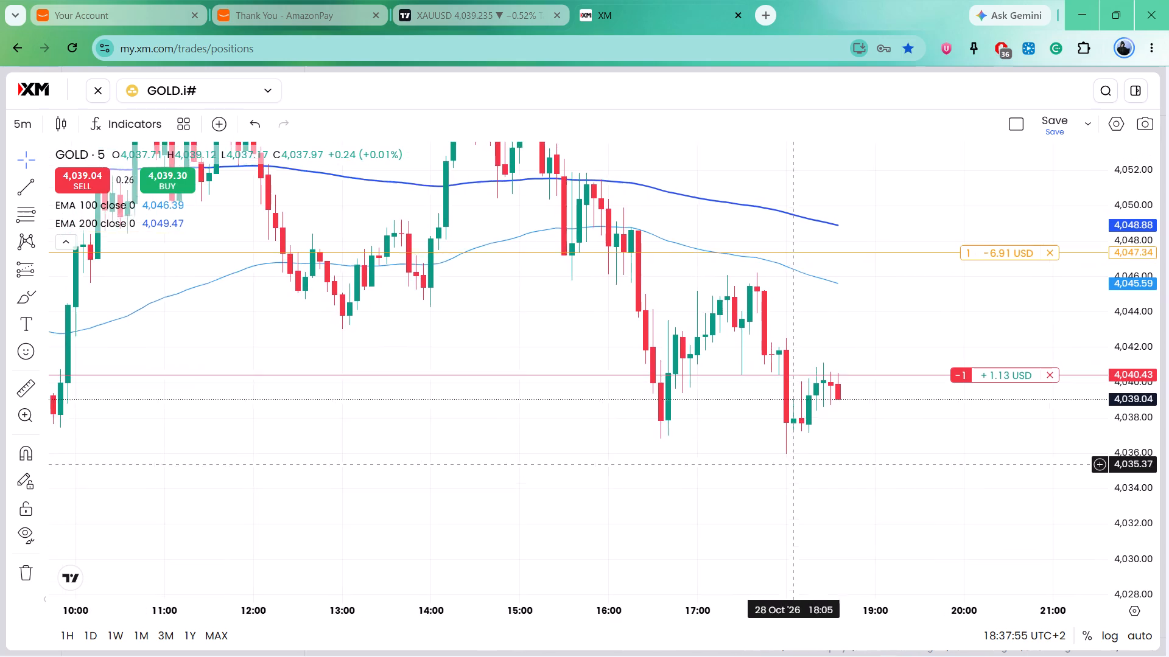
drag(801, 471, 846, 502)
drag(1136, 201, 1148, 334)
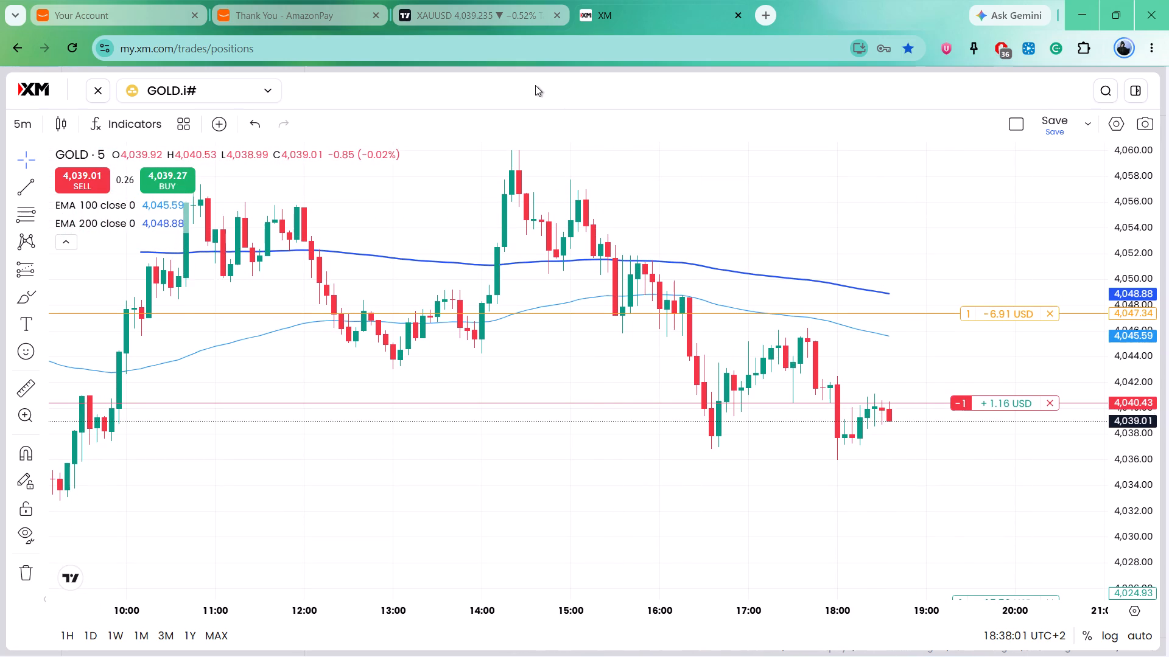
Examine the 5-minute GOLD candles of 28 October against the 100 and 200 EMAs and the sell position's levels.
scroll(764, 364, up, 3)
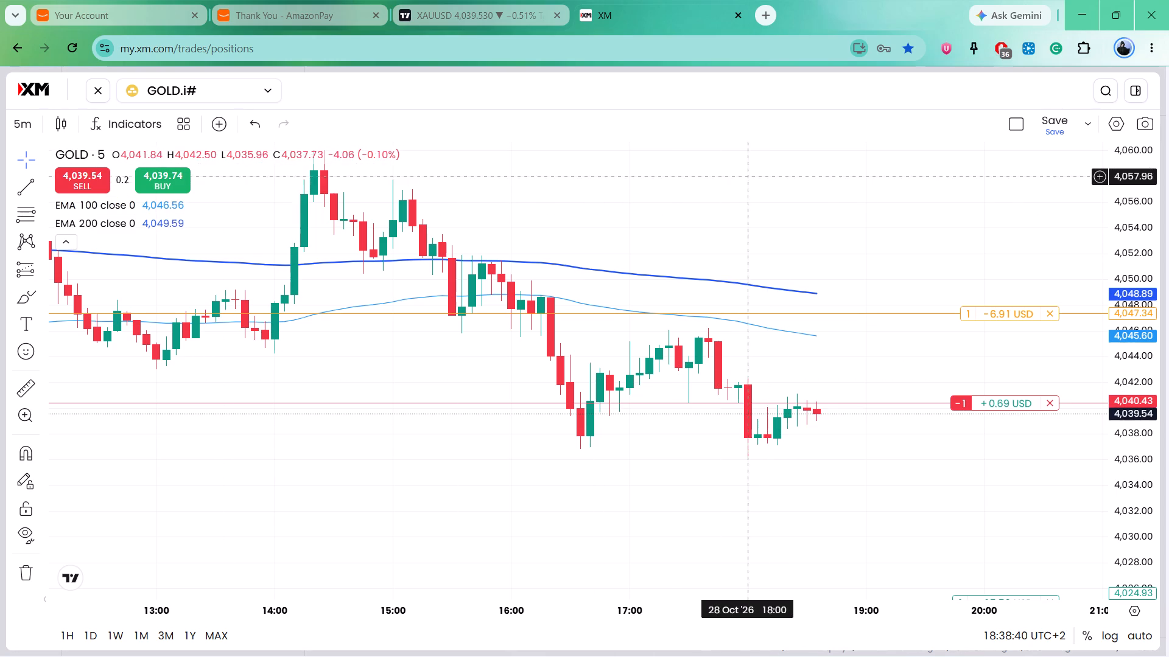
drag(823, 184, 816, 237)
scroll(794, 250, down, 5)
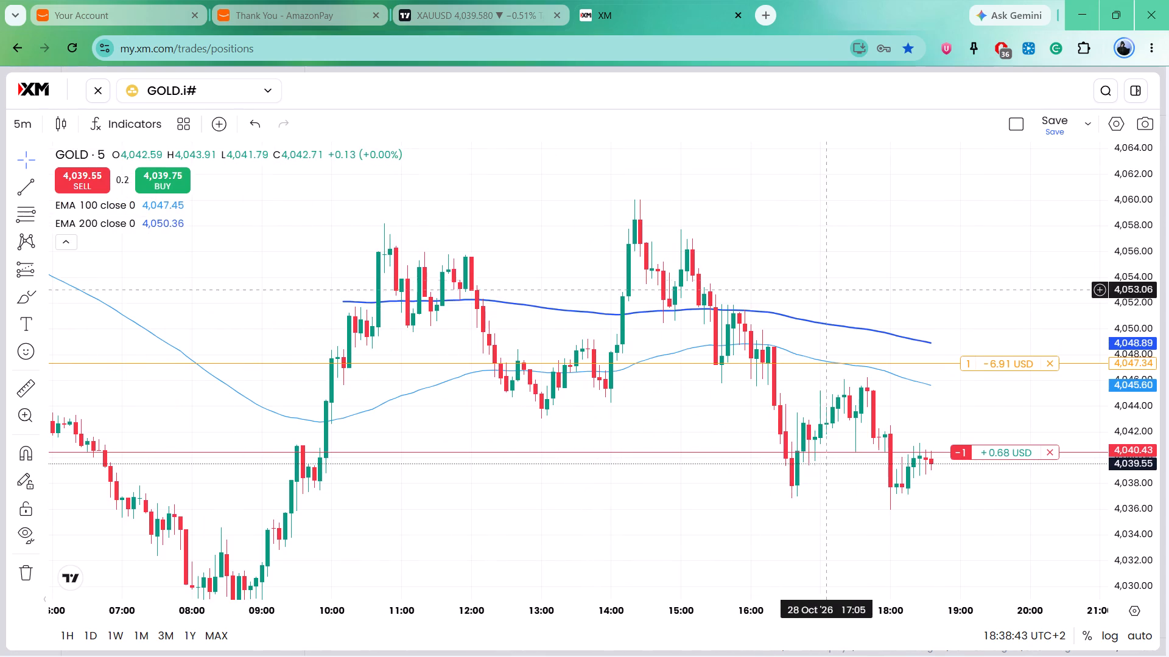
drag(844, 293, 755, 283)
click(753, 282)
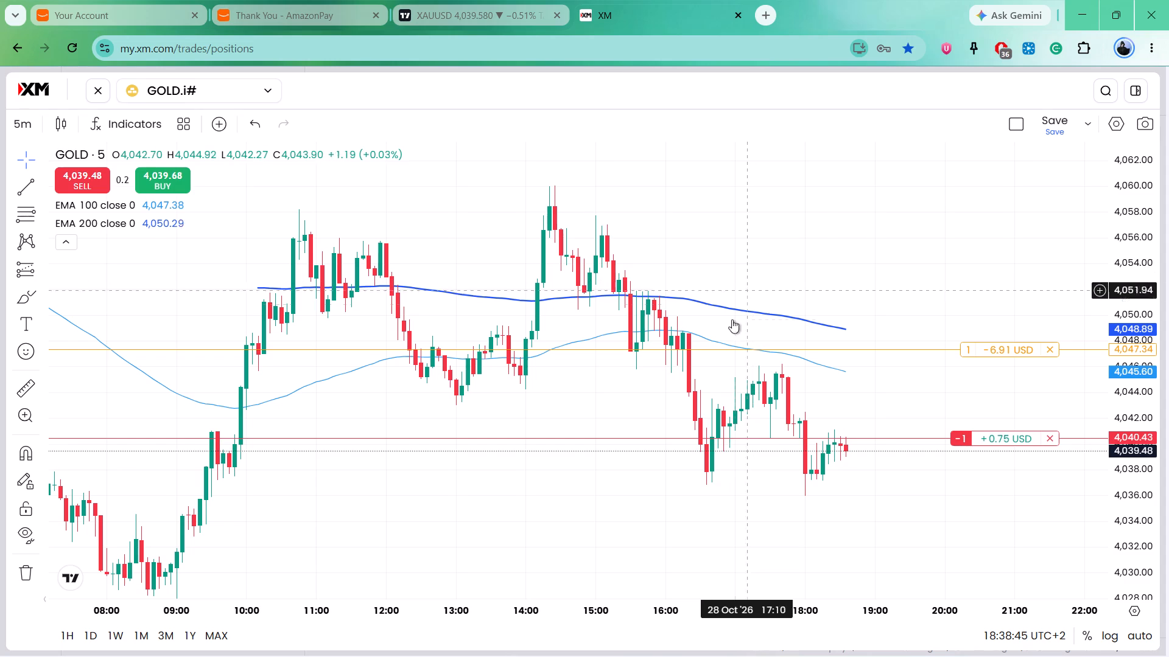
drag(842, 310, 794, 297)
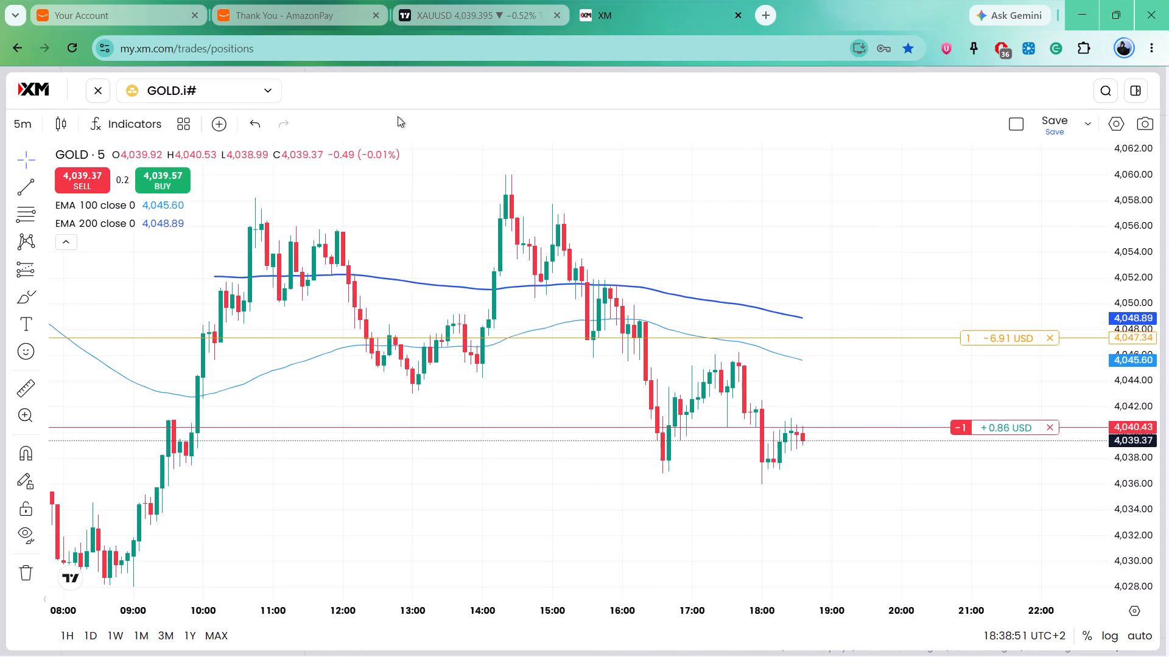
scroll(449, 393, down, 3)
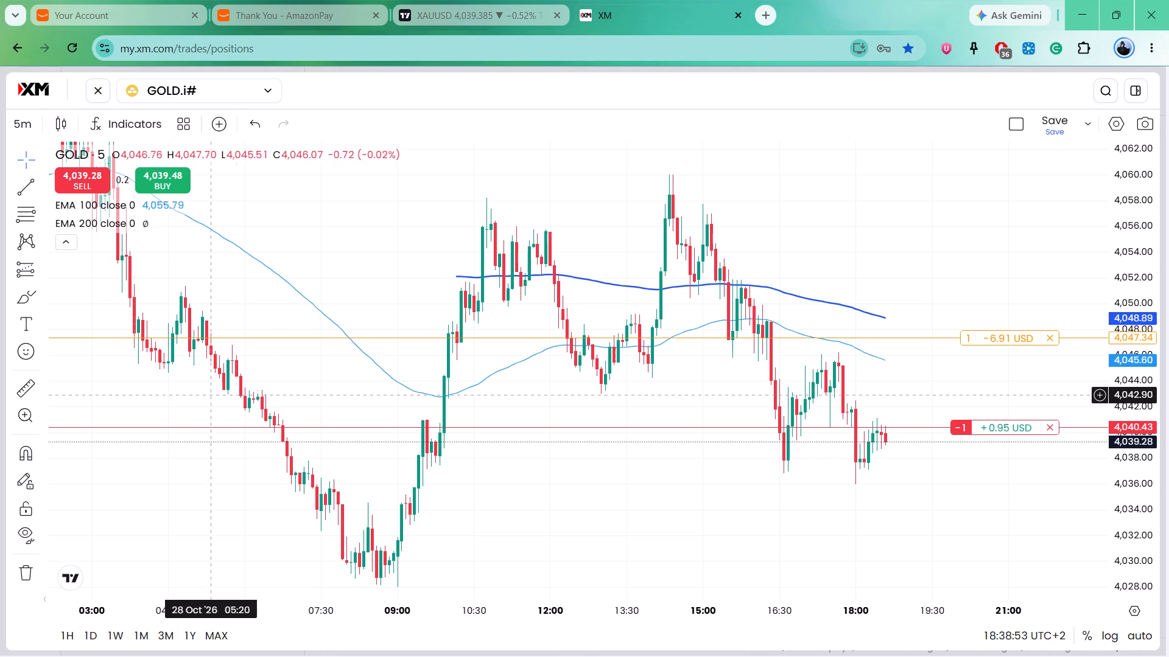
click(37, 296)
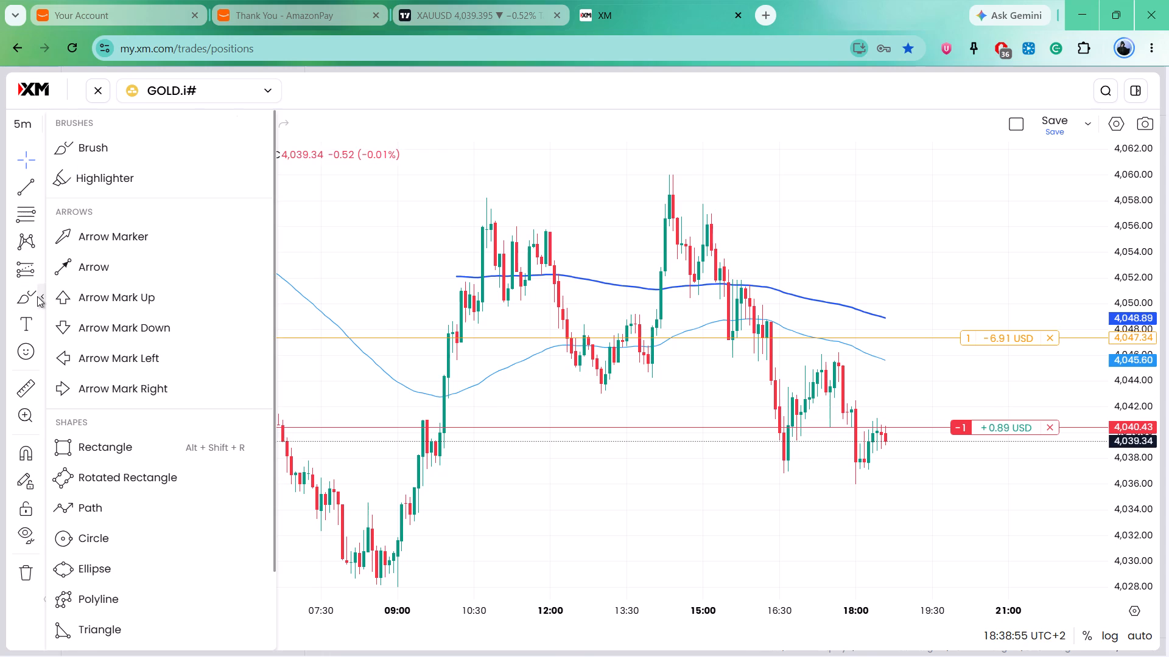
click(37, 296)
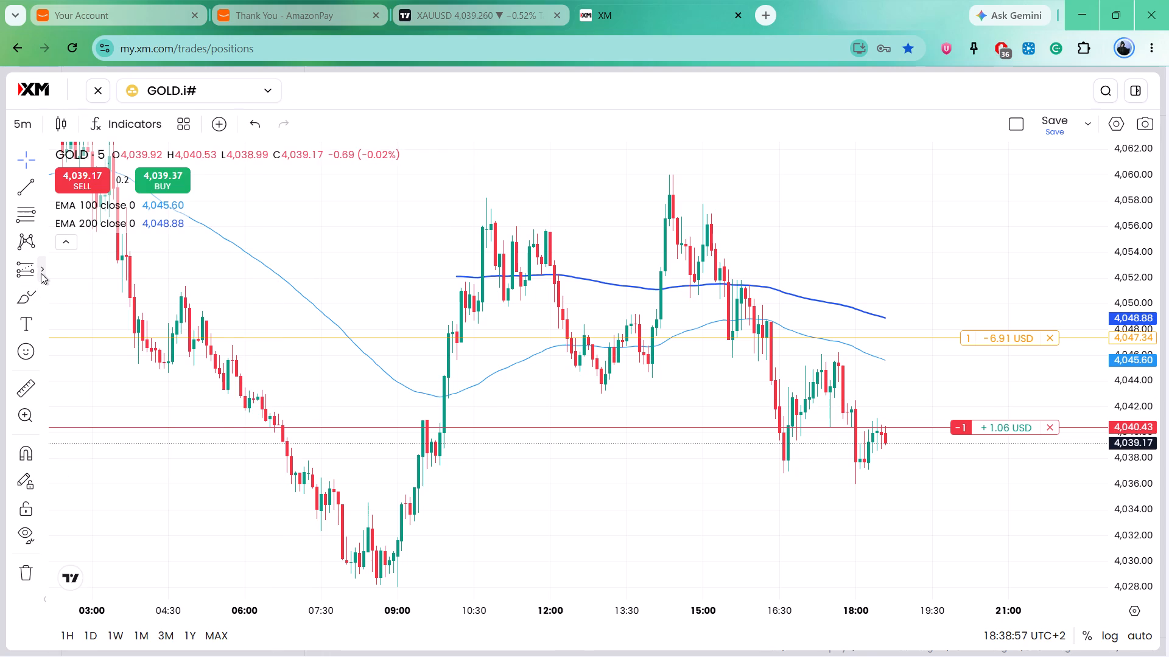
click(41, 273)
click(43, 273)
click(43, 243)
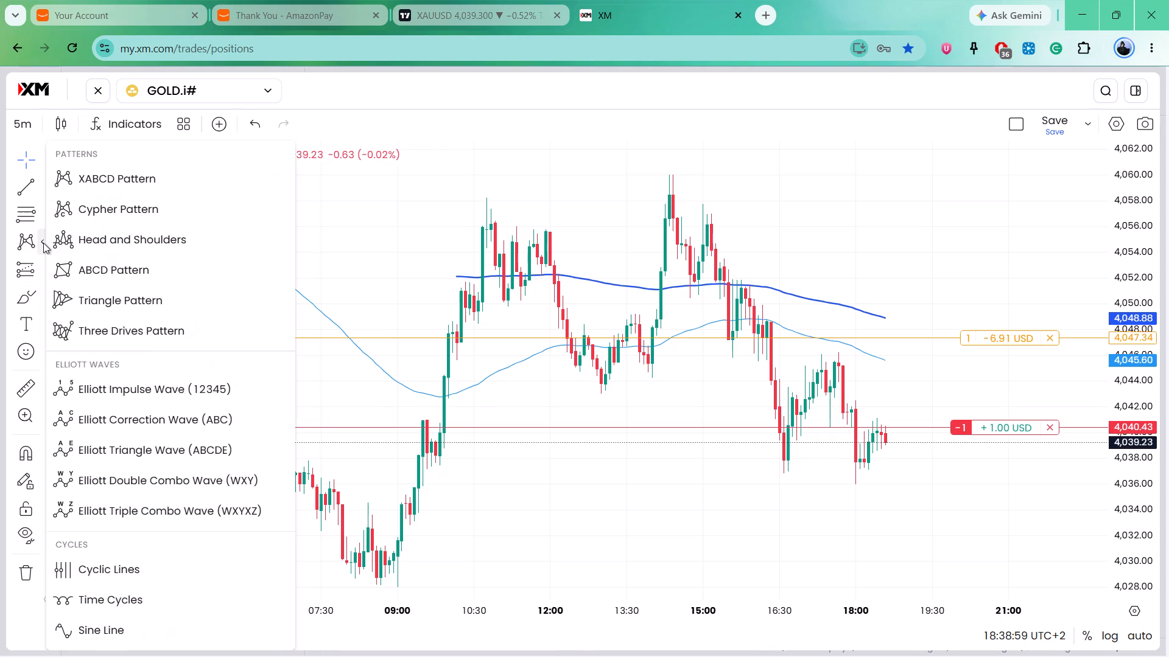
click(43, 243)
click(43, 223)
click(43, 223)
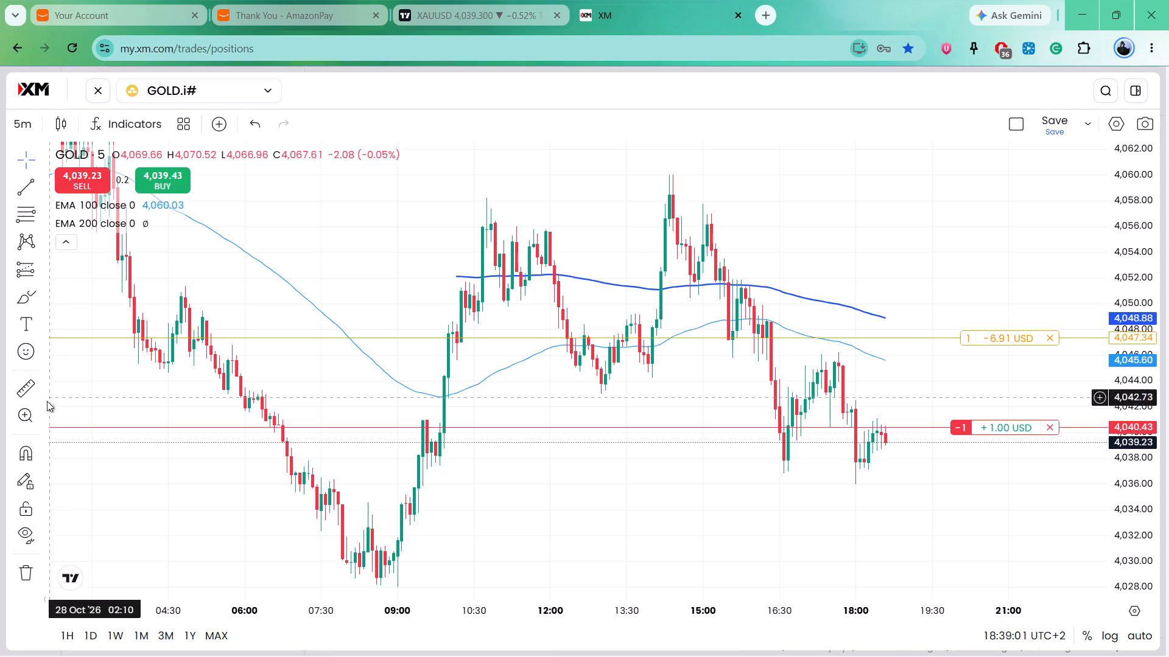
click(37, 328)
Draw a thin rectangle zone from 28 Oct 03:55 past the latest candles, between about 4,044.2 and 4,045.
click(40, 308)
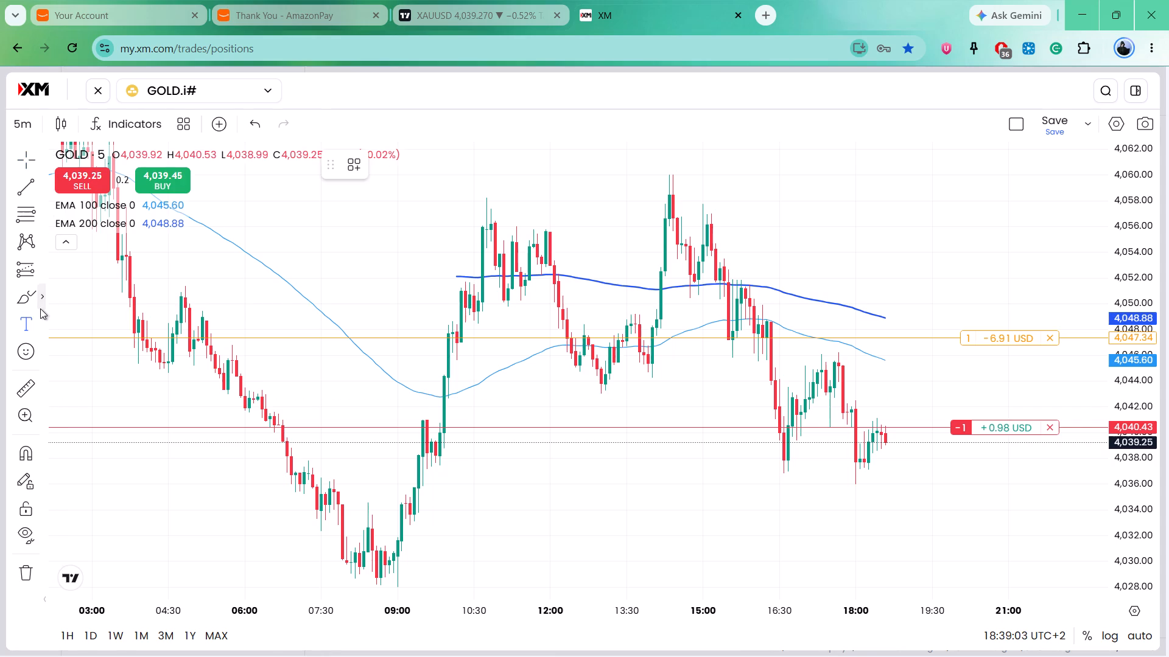
click(106, 448)
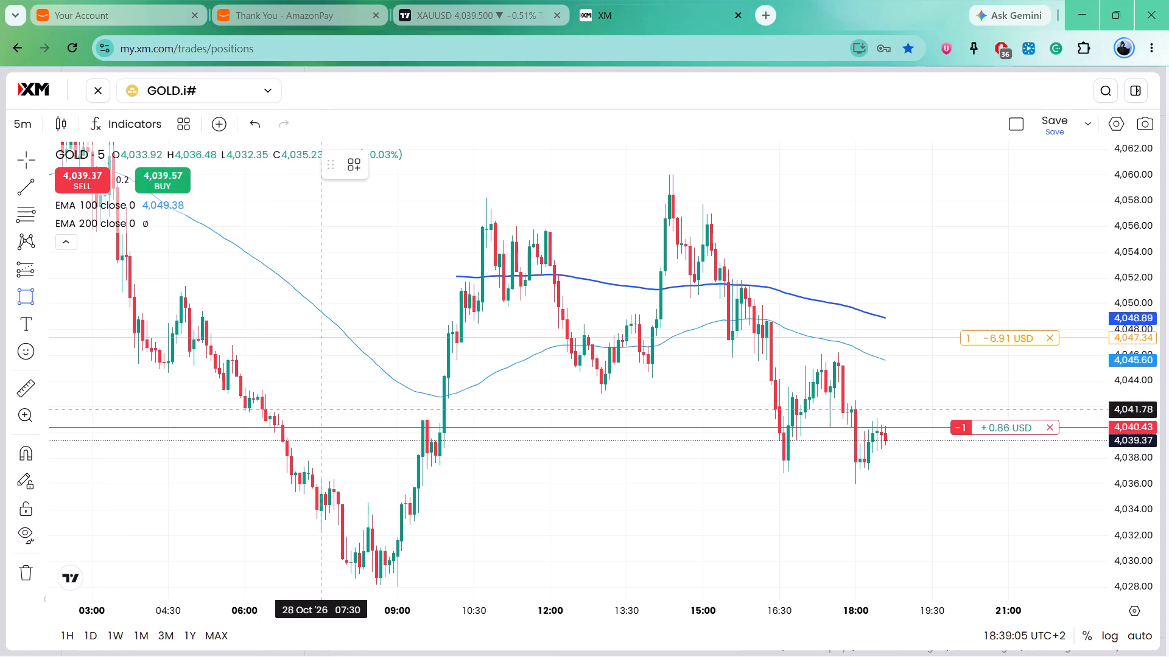
click(137, 367)
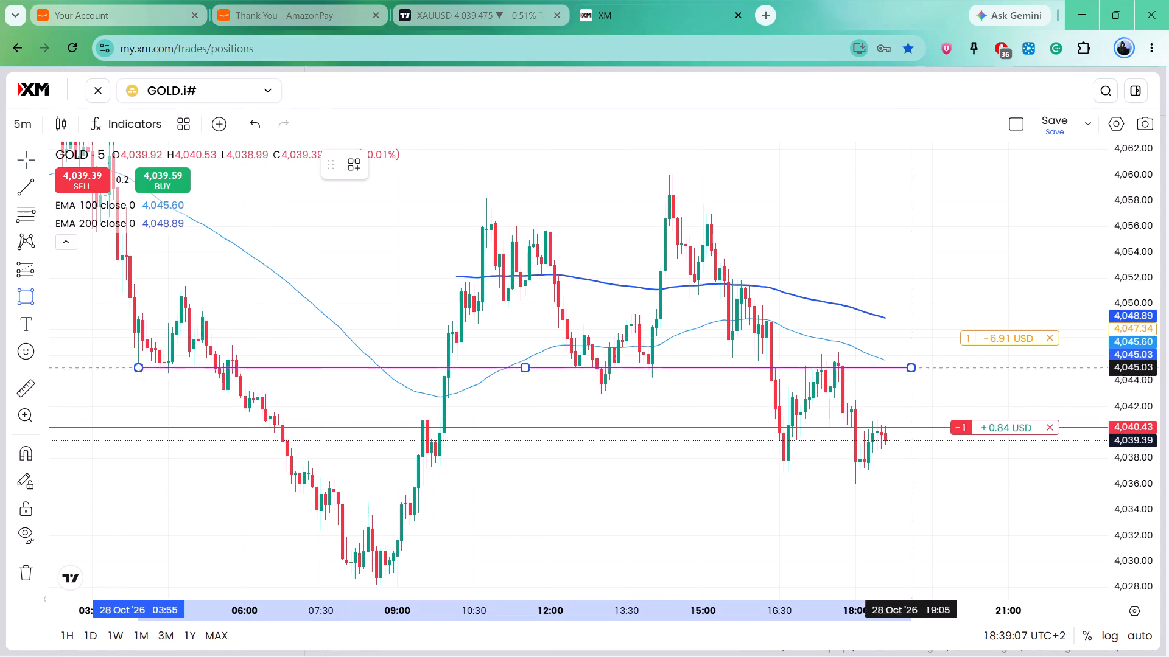
click(980, 377)
click(961, 409)
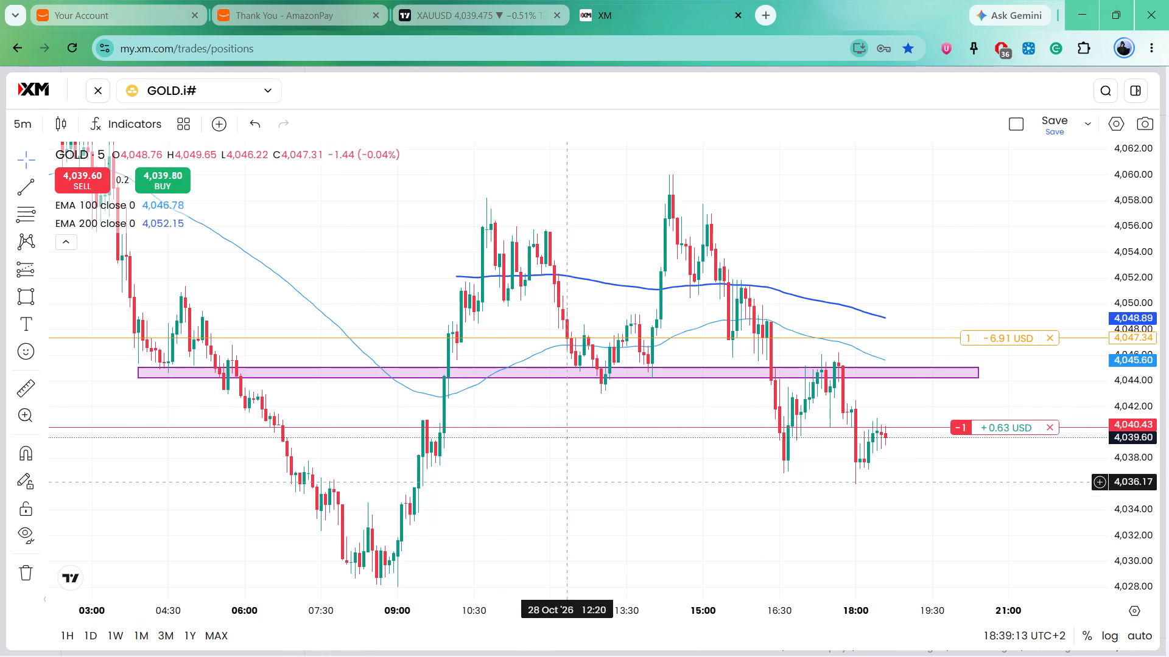
Draw a rectangle zone from 27 Oct 15:05 to 28 Oct 19:10 between about 4,056.3 and 4,057.4.
drag(485, 527, 457, 462)
drag(667, 471, 659, 402)
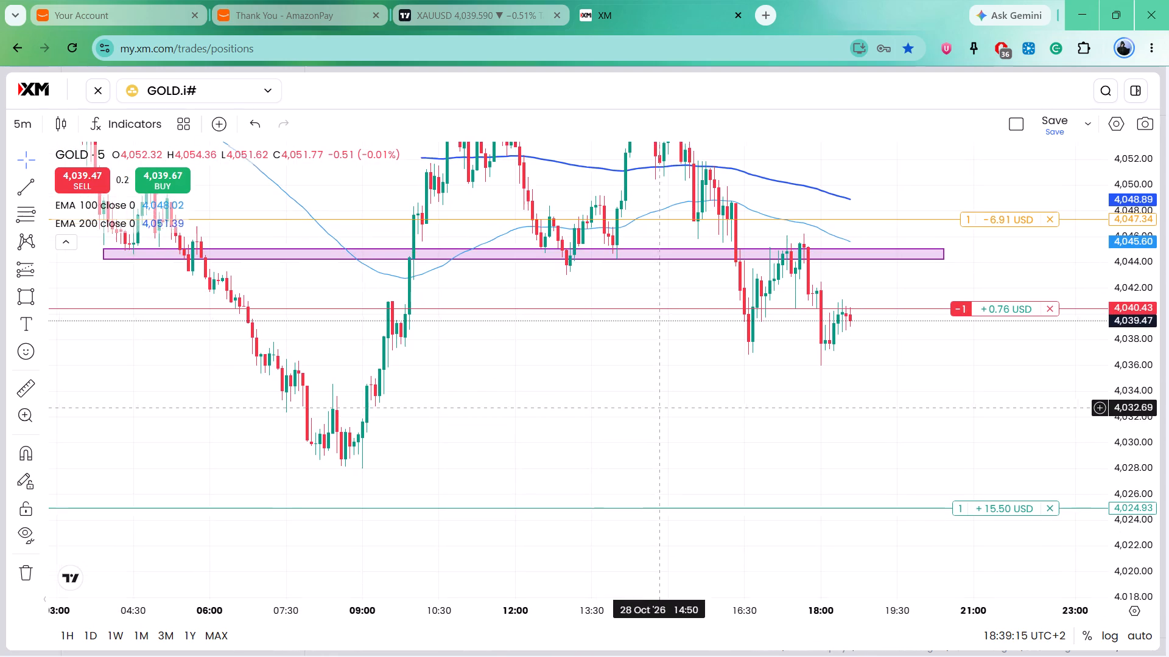
drag(659, 402, 658, 399)
drag(658, 398, 683, 456)
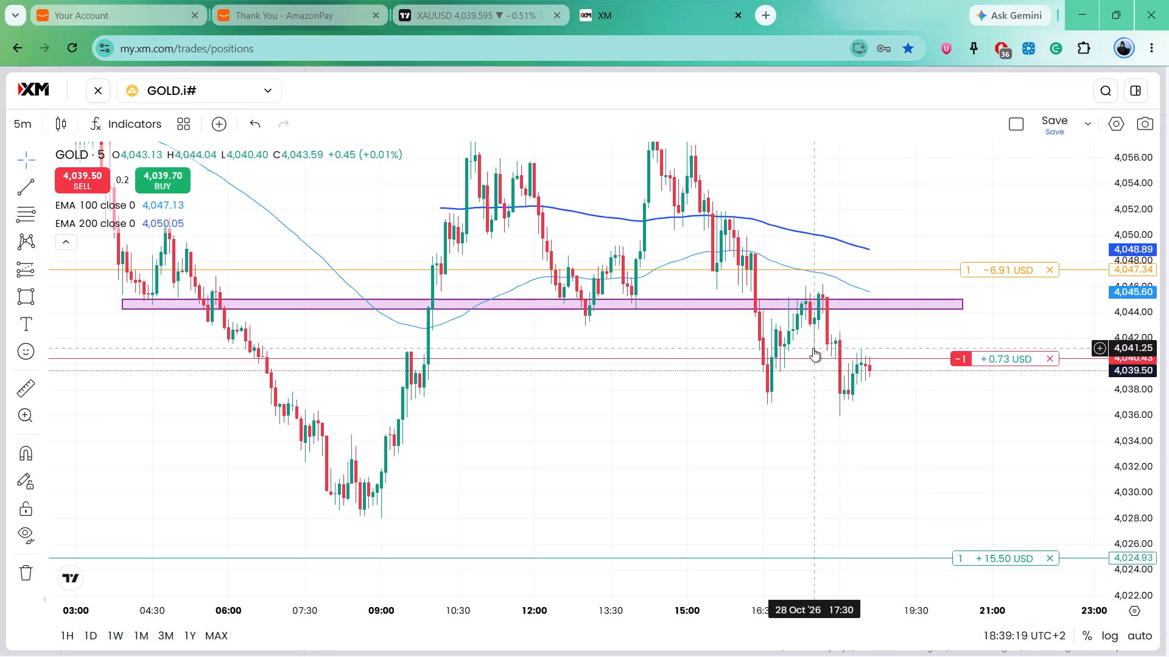
drag(806, 335, 853, 487)
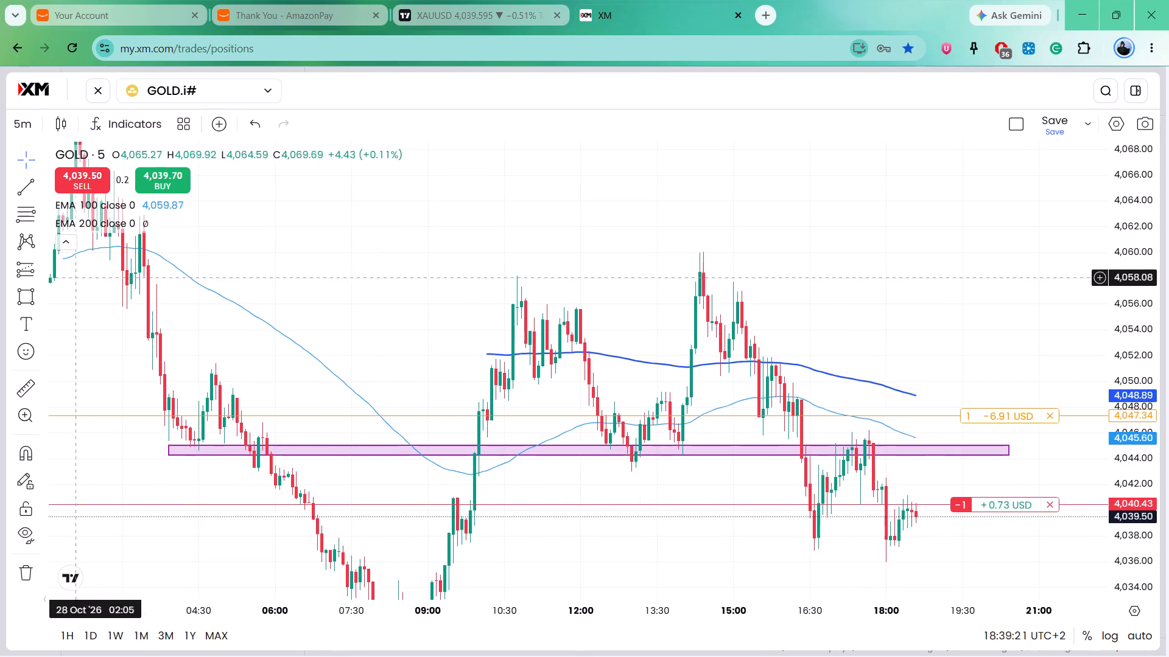
click(22, 301)
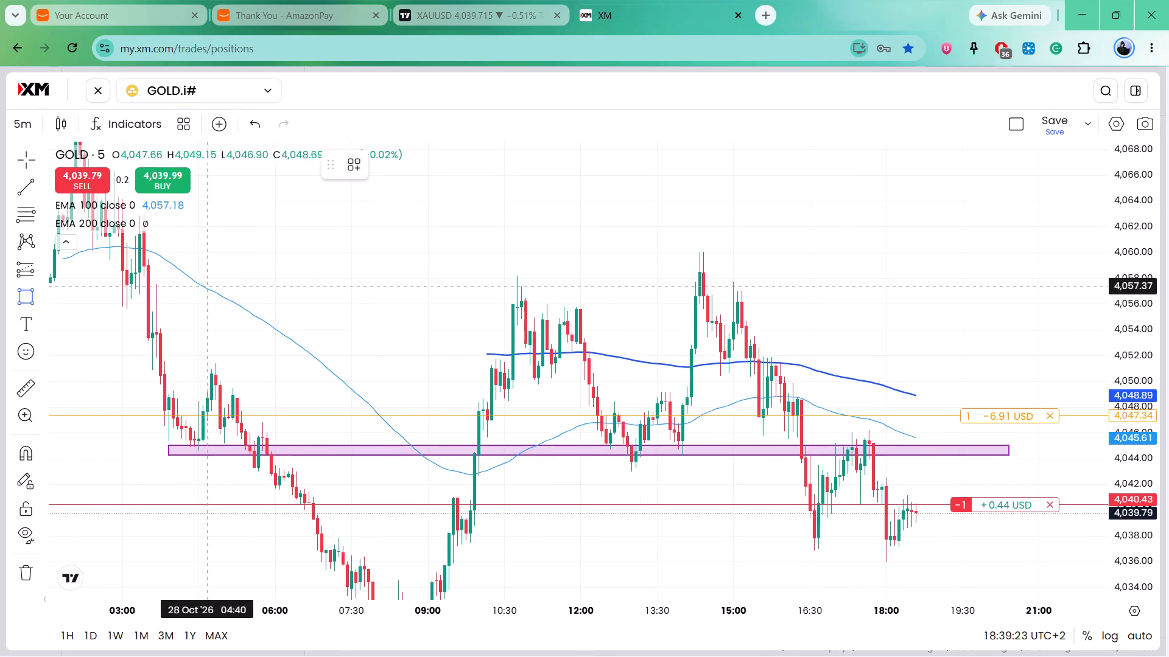
scroll(178, 292, down, 4)
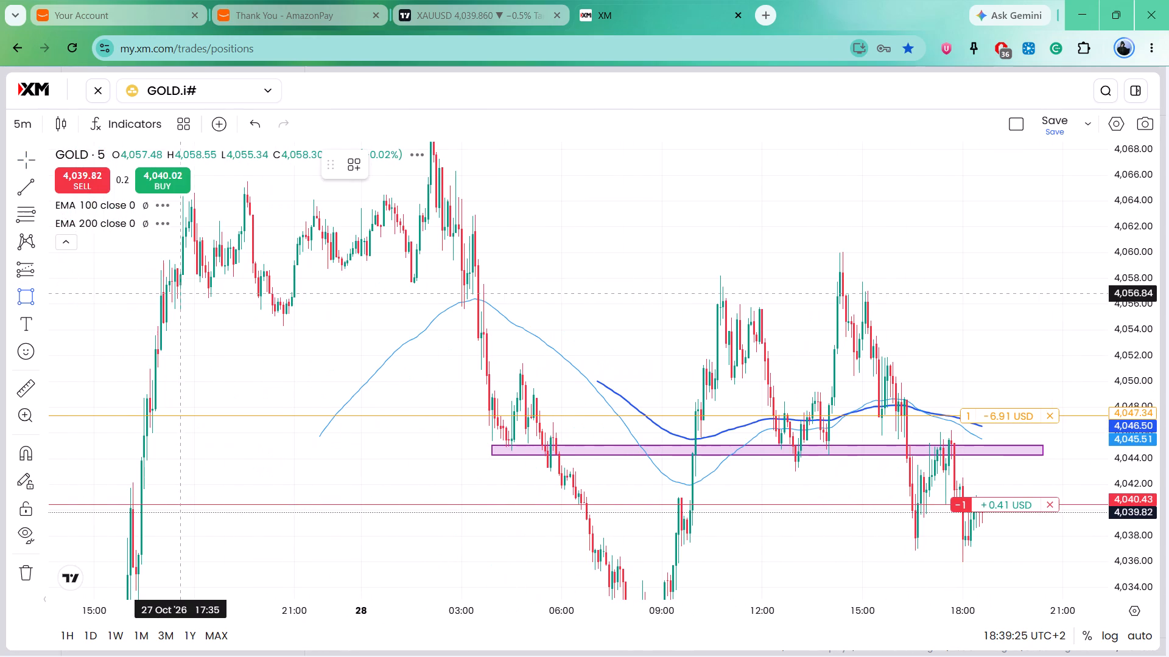
click(98, 300)
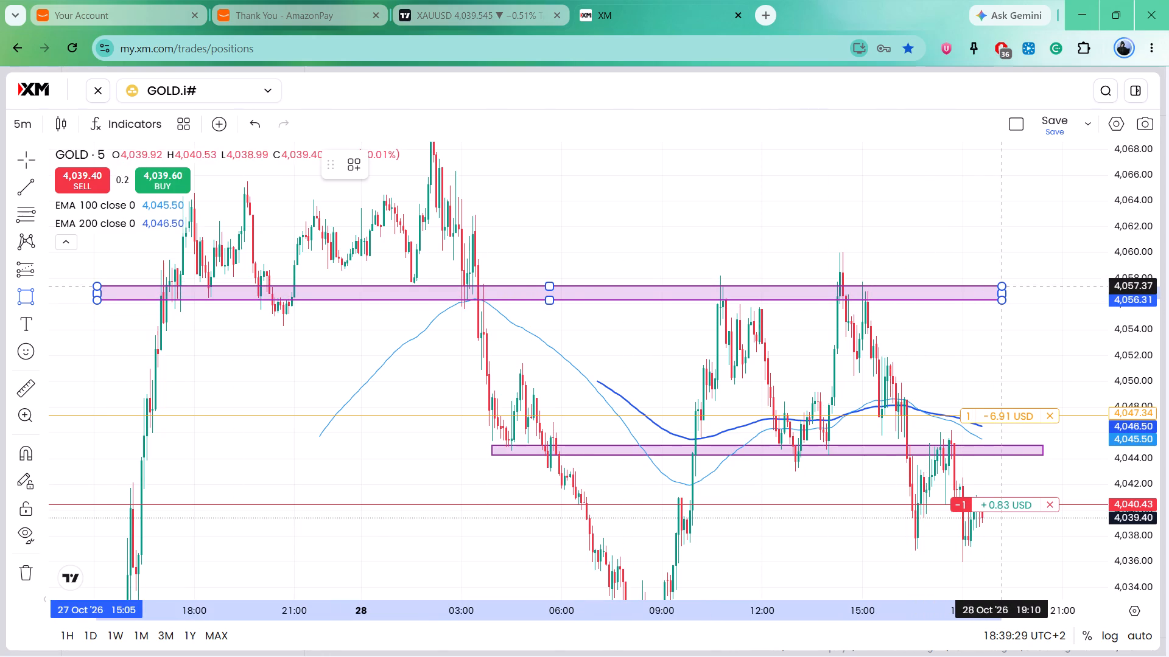
click(1001, 287)
click(988, 271)
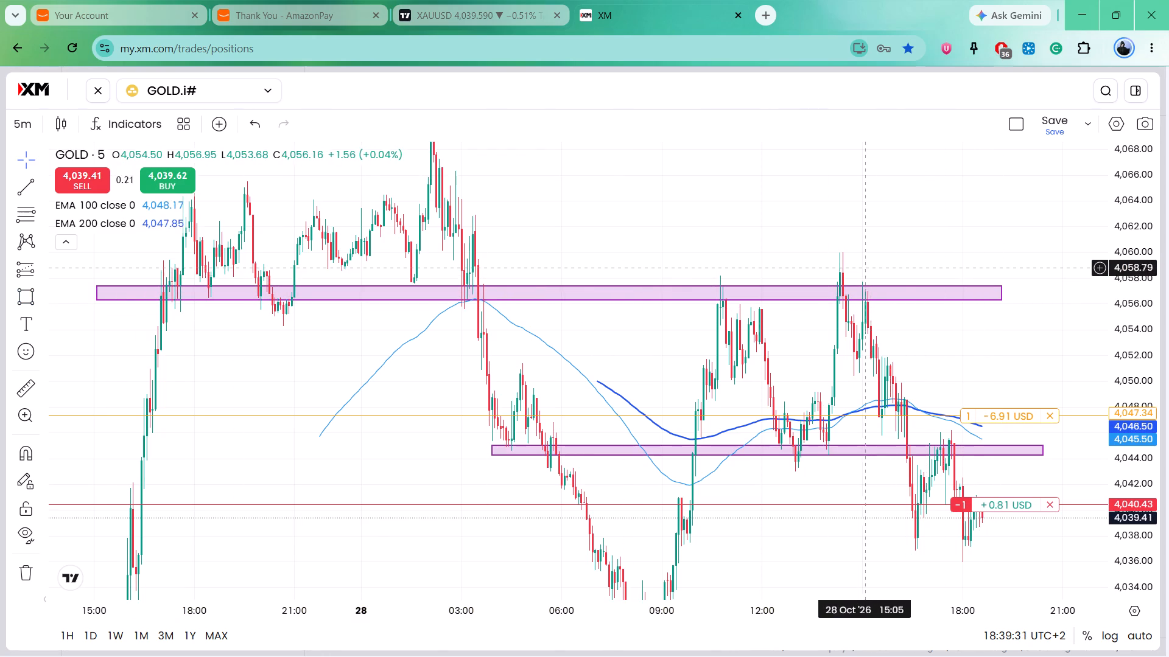
Draw a rectangle zone from 26 Oct 13:35 to 28 Oct 21:20 between about 4,027.7 and 4,029.9.
drag(865, 267, 950, 323)
drag(722, 235, 791, 168)
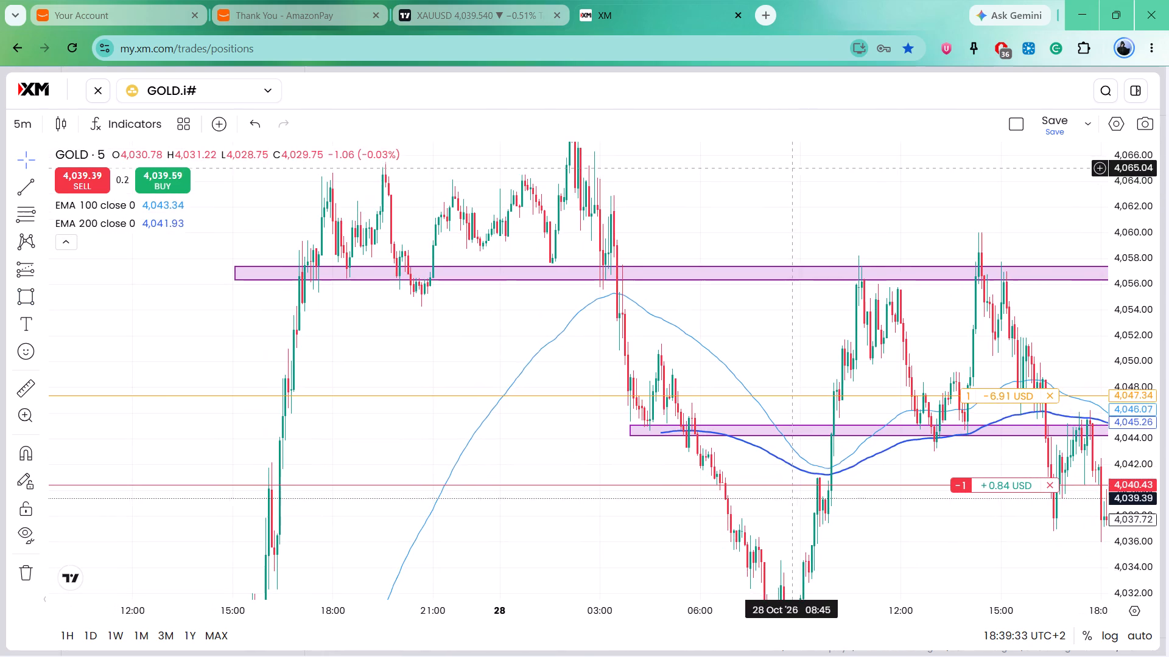
drag(743, 383, 720, 242)
drag(662, 474, 672, 386)
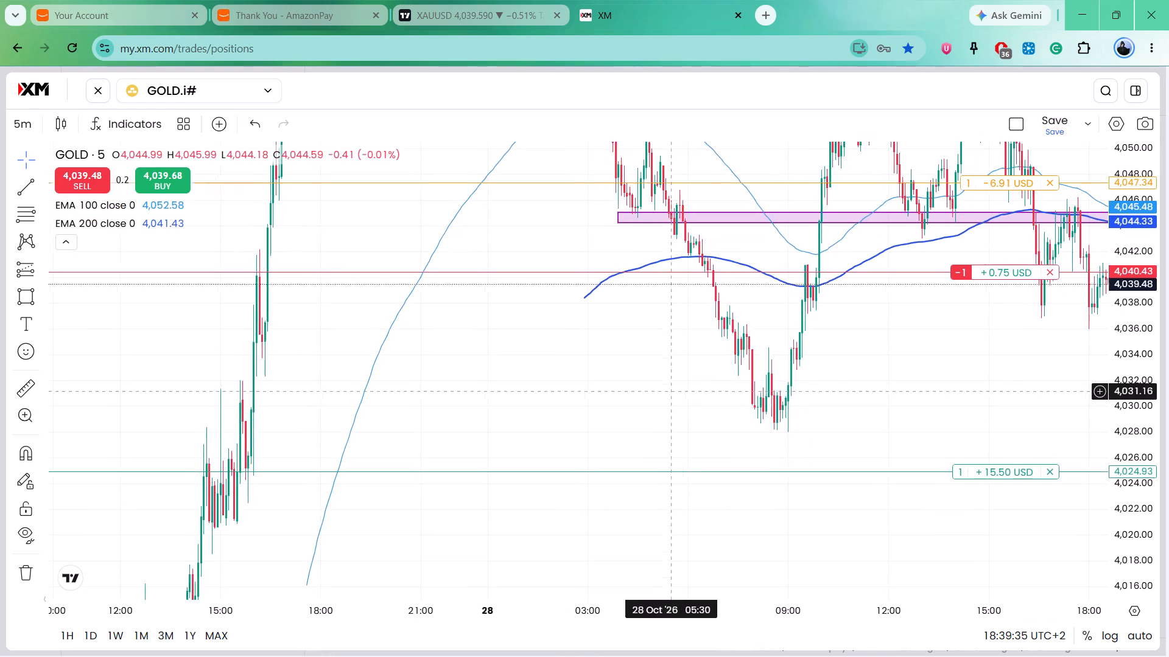
drag(672, 386, 699, 333)
drag(1129, 298, 1168, 544)
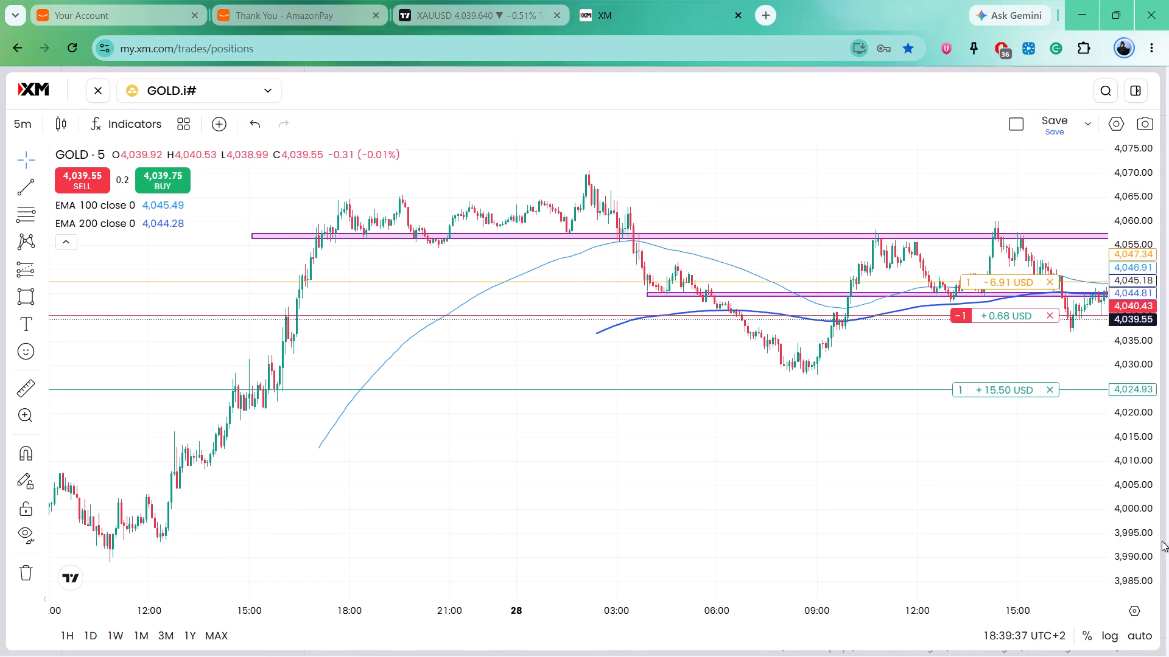
scroll(952, 456, down, 3)
drag(963, 454, 868, 465)
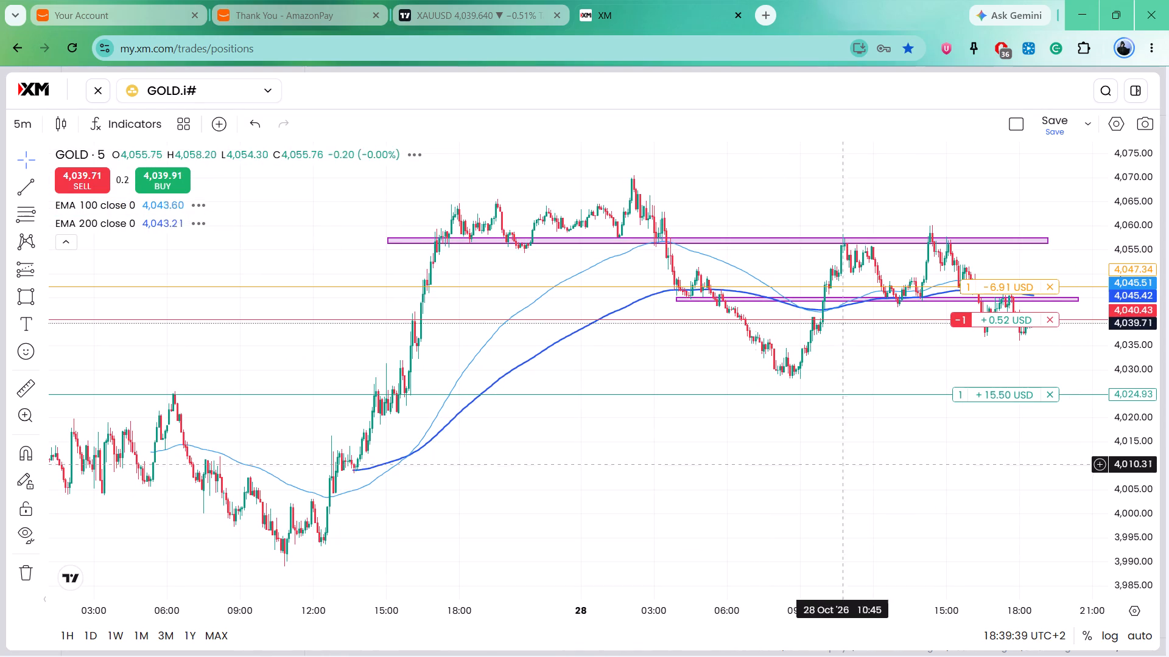
scroll(687, 433, down, 2)
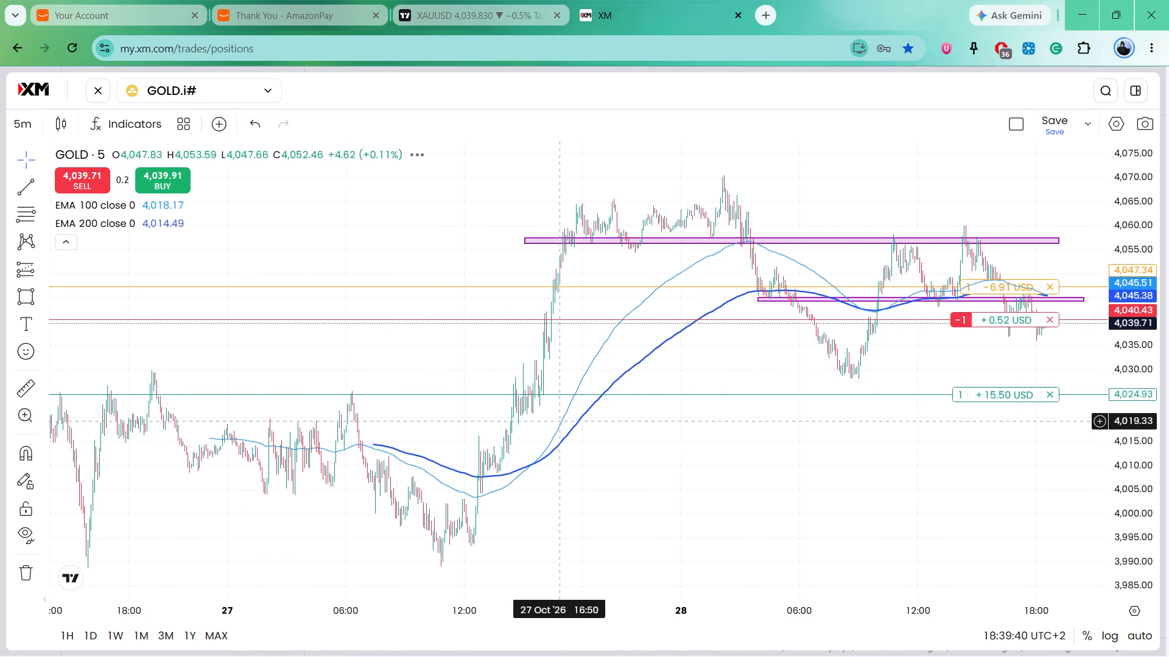
scroll(527, 417, down, 3)
scroll(941, 408, up, 2)
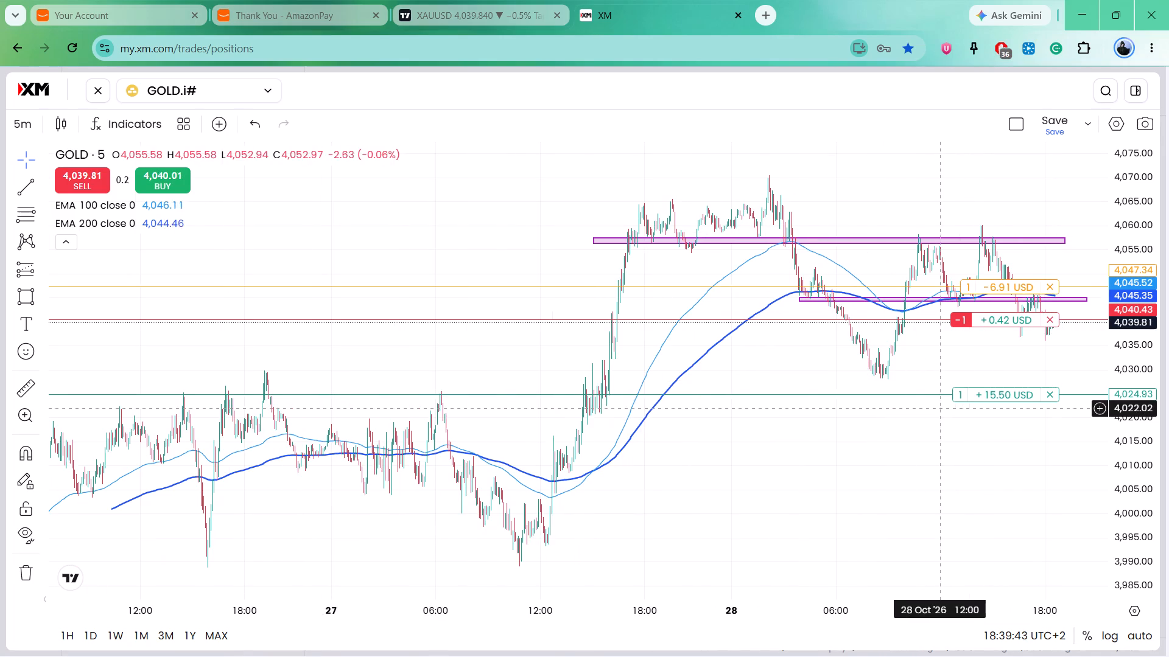
click(27, 298)
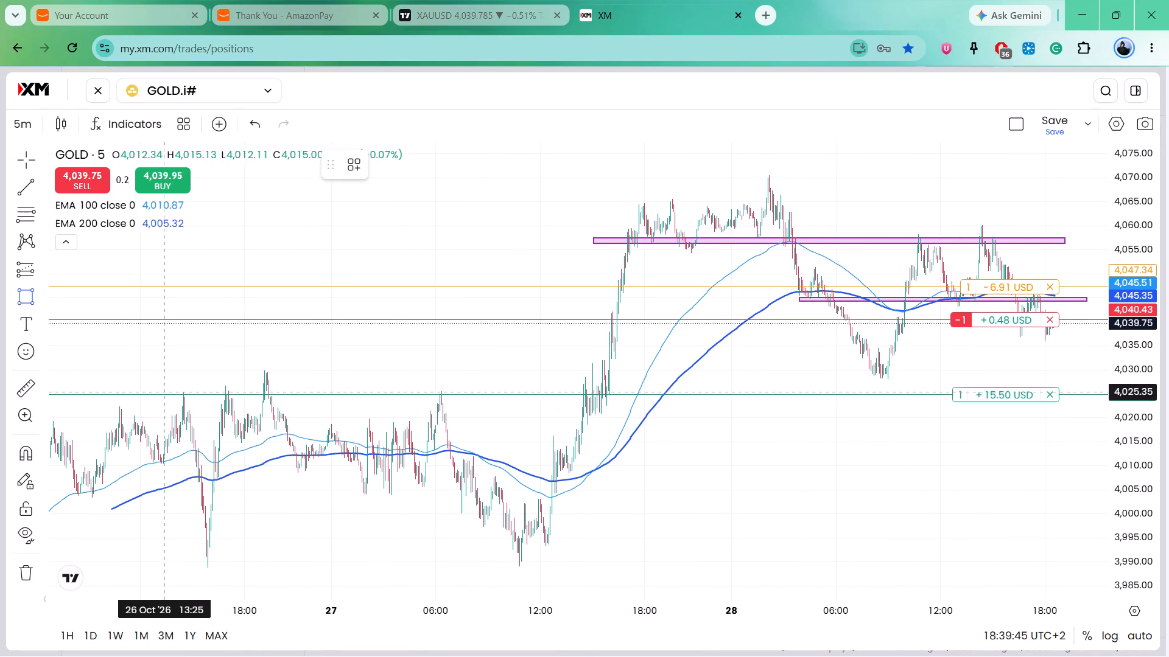
click(167, 370)
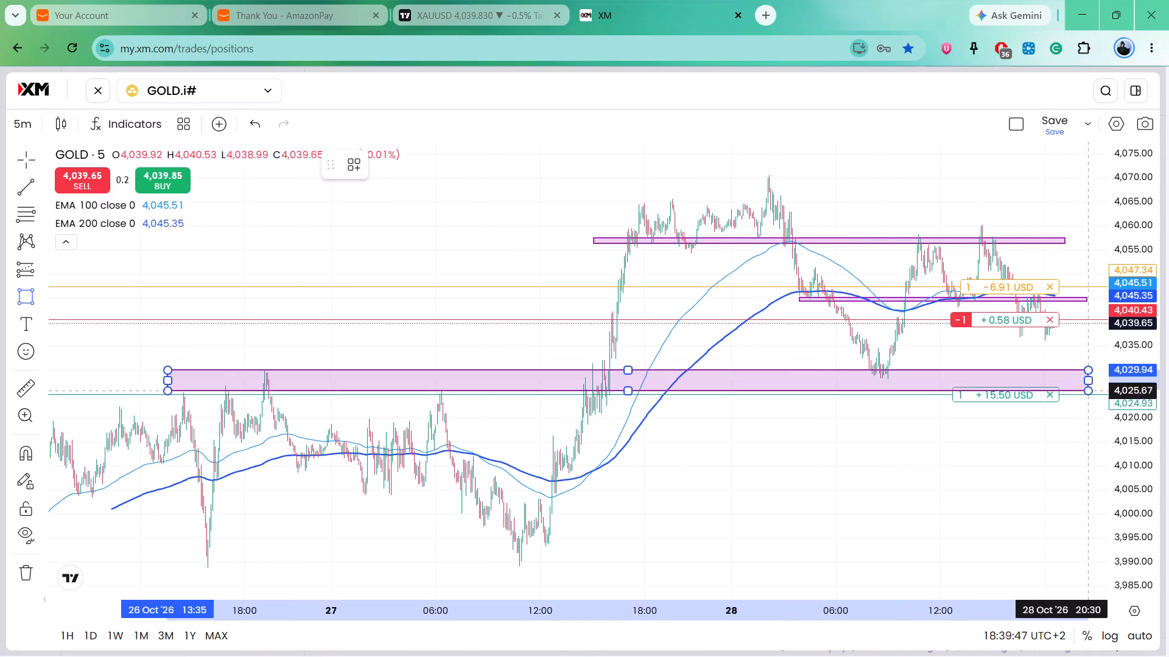
click(1103, 381)
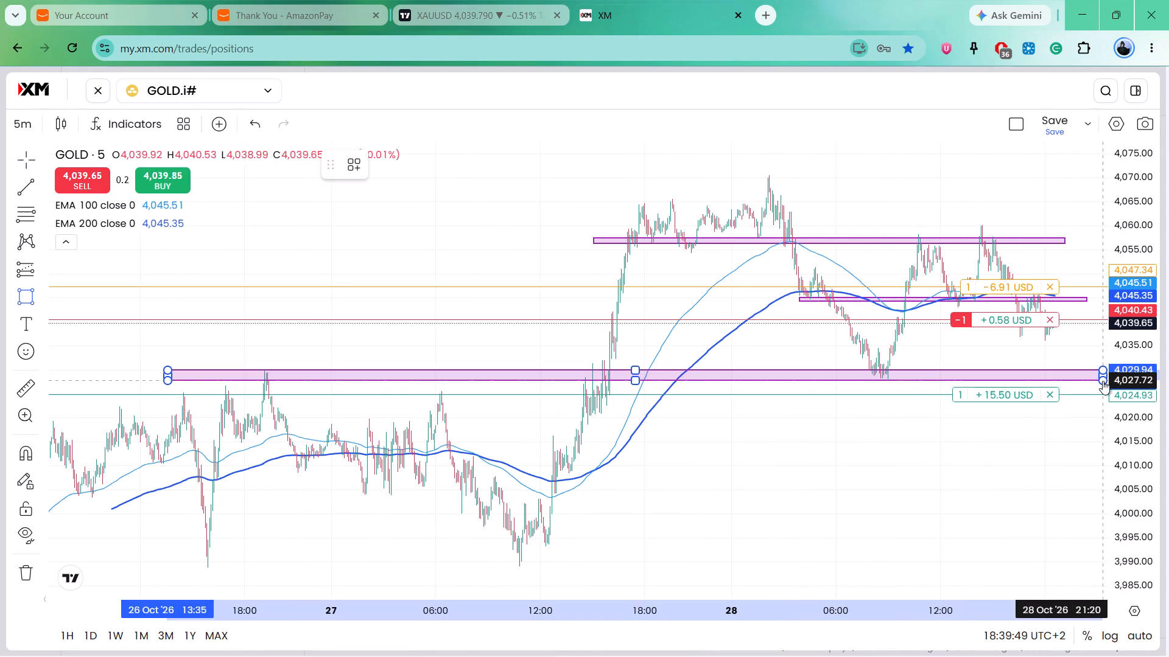
Move the lowest rectangle zone down to about 4,024.4–4,026.6, over the sell position's 4,024.93 level.
drag(963, 380, 963, 381)
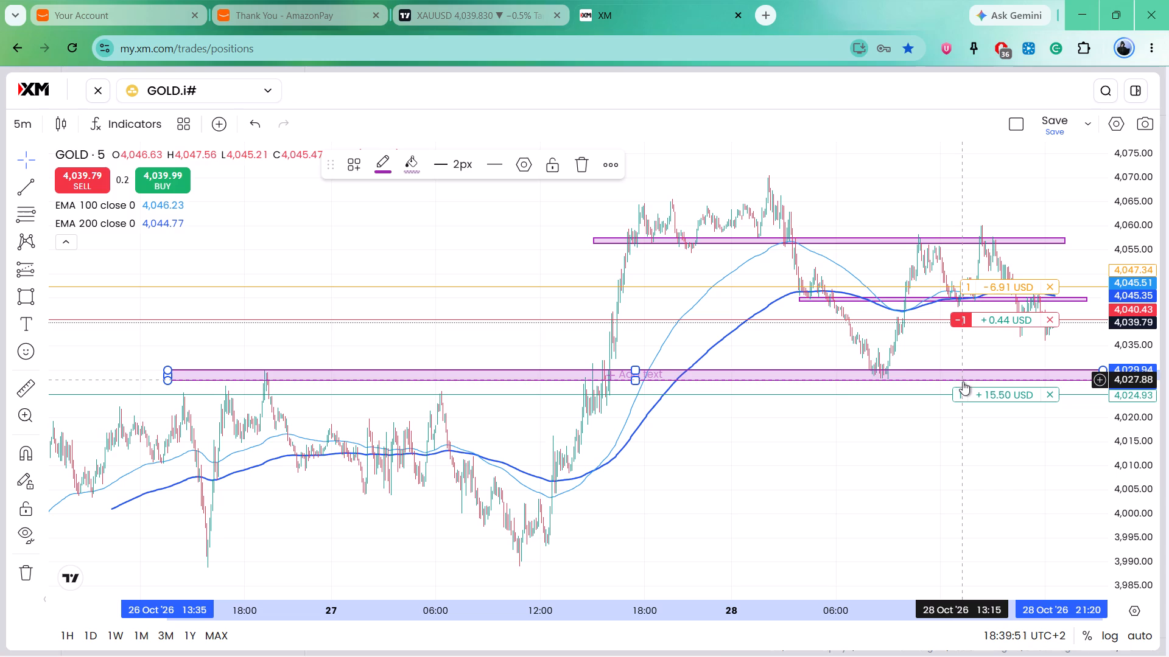
drag(963, 381, 961, 396)
click(942, 423)
Examine the latest GOLD candles in relation to the three drawn zones, both EMAs and the sell position's levels.
scroll(942, 425, up, 10)
drag(976, 485, 846, 516)
drag(1140, 518, 1114, 400)
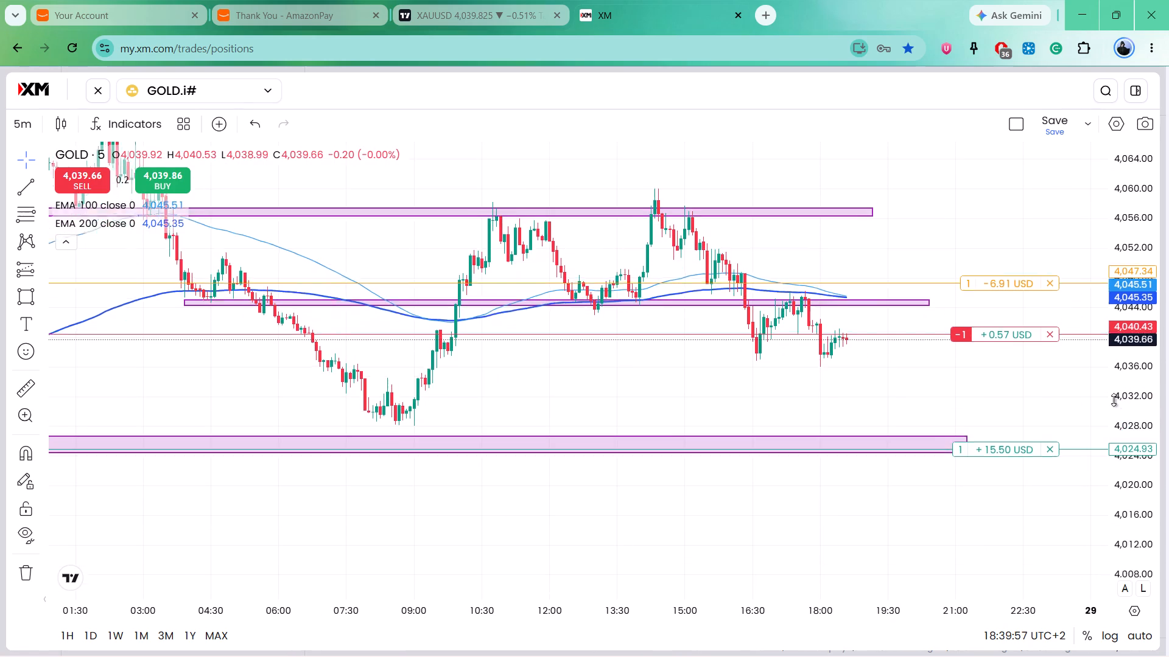
drag(1114, 400, 1111, 367)
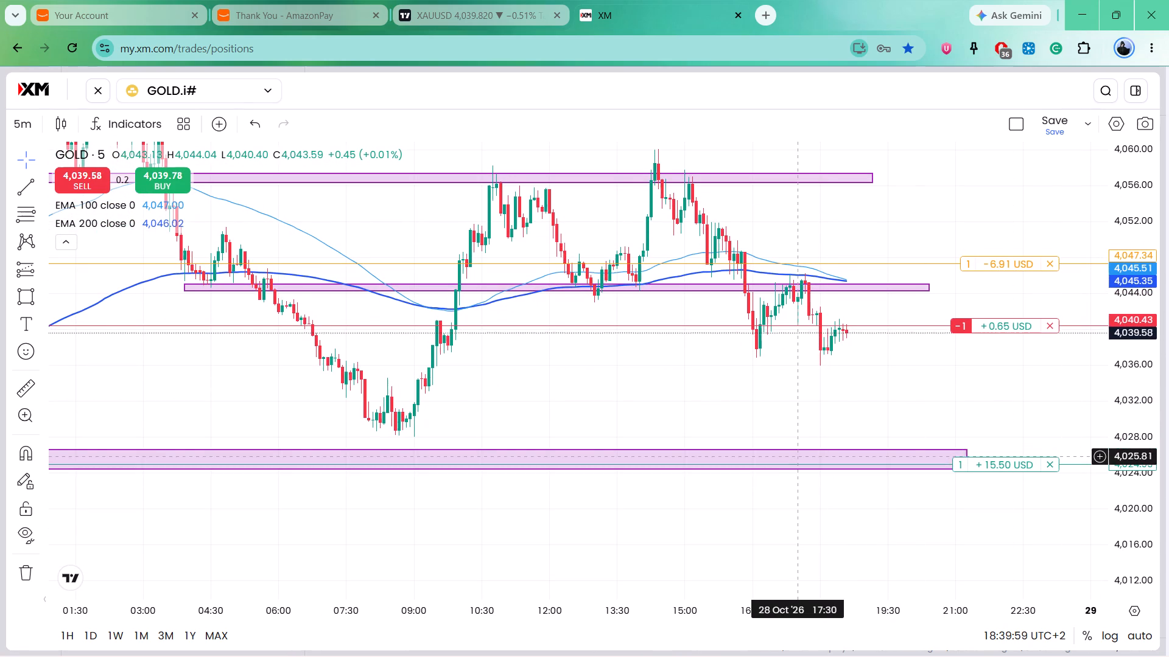
drag(798, 456, 870, 468)
click(854, 440)
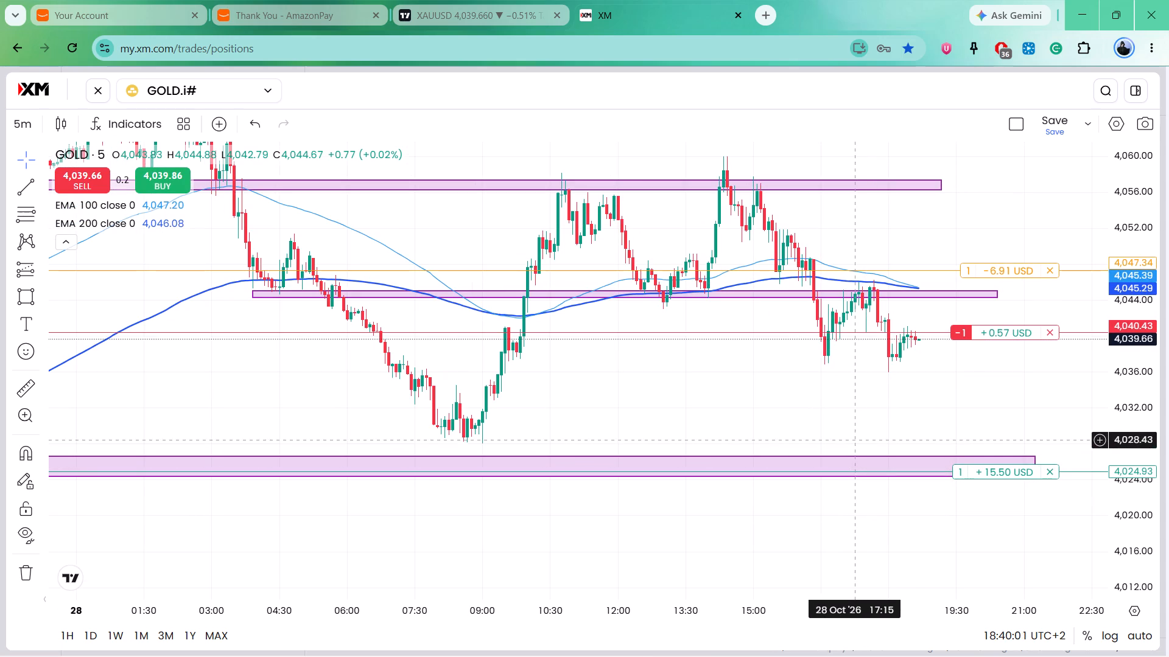
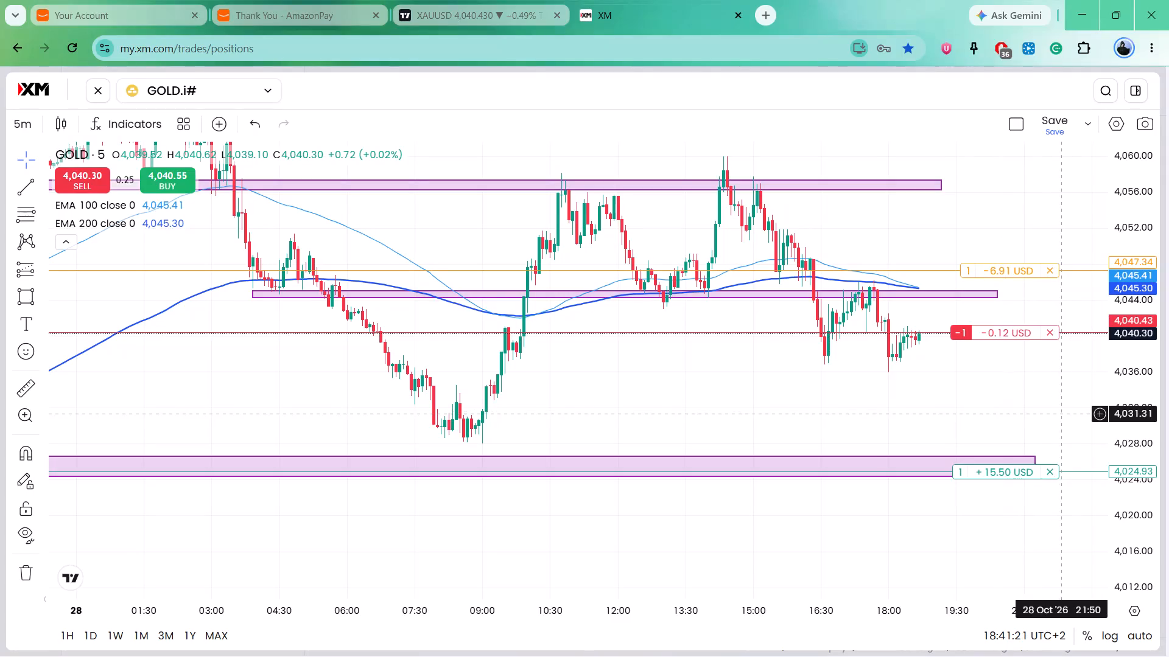
Switch the GOLD chart to the 15-minute timeframe.
scroll(998, 394, up, 2)
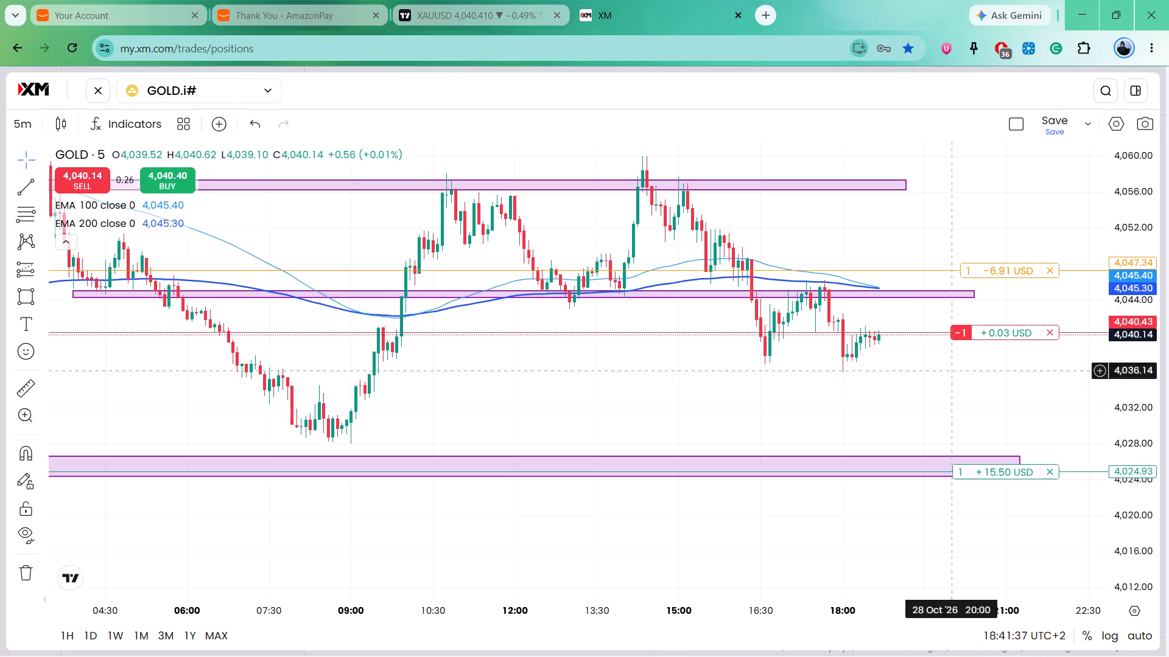
click(26, 130)
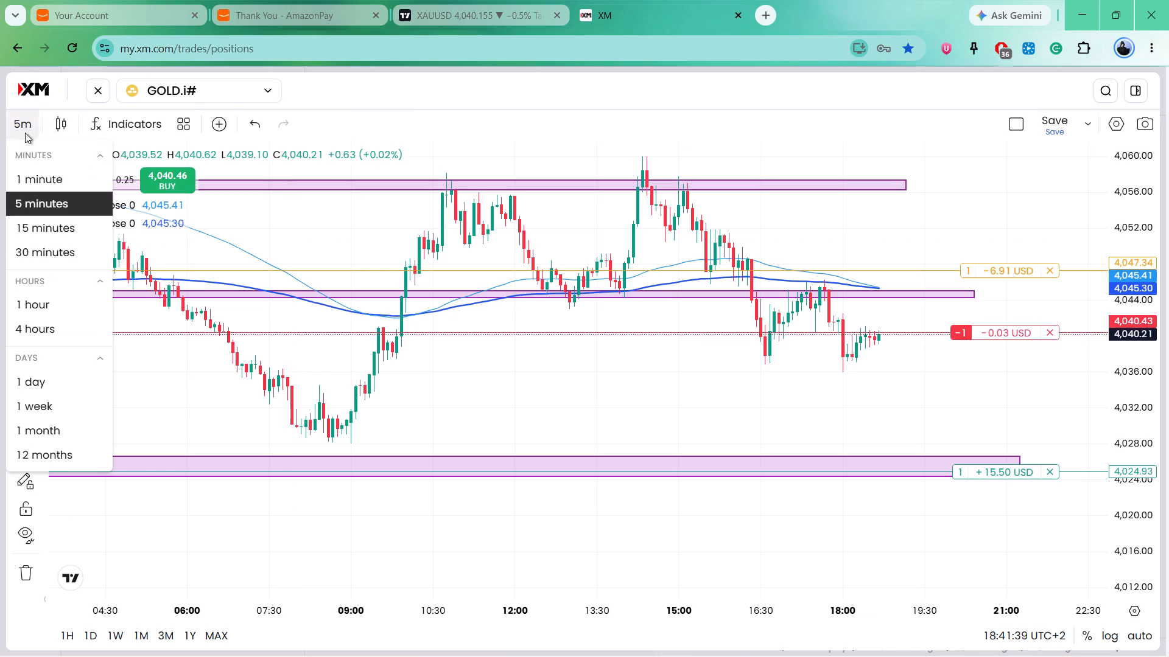
click(35, 228)
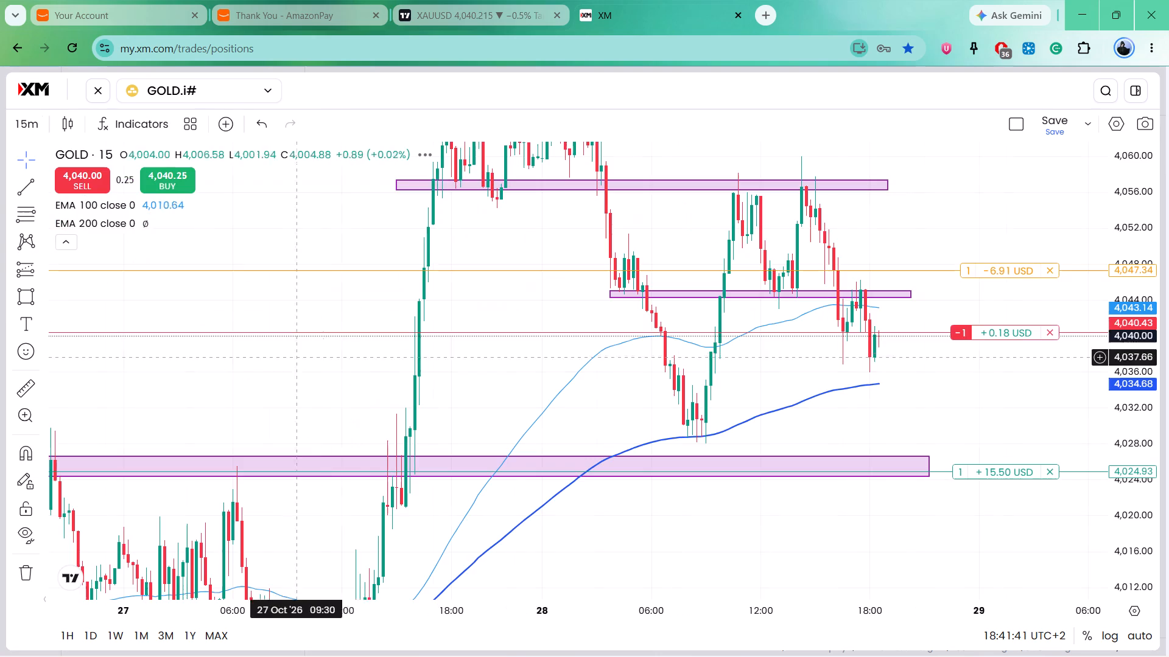
Extend the rectangle zone over the 4,024.93 level back to about 22 Oct 18:00, with its lower edge at about 4,024.
drag(1132, 224, 1146, 290)
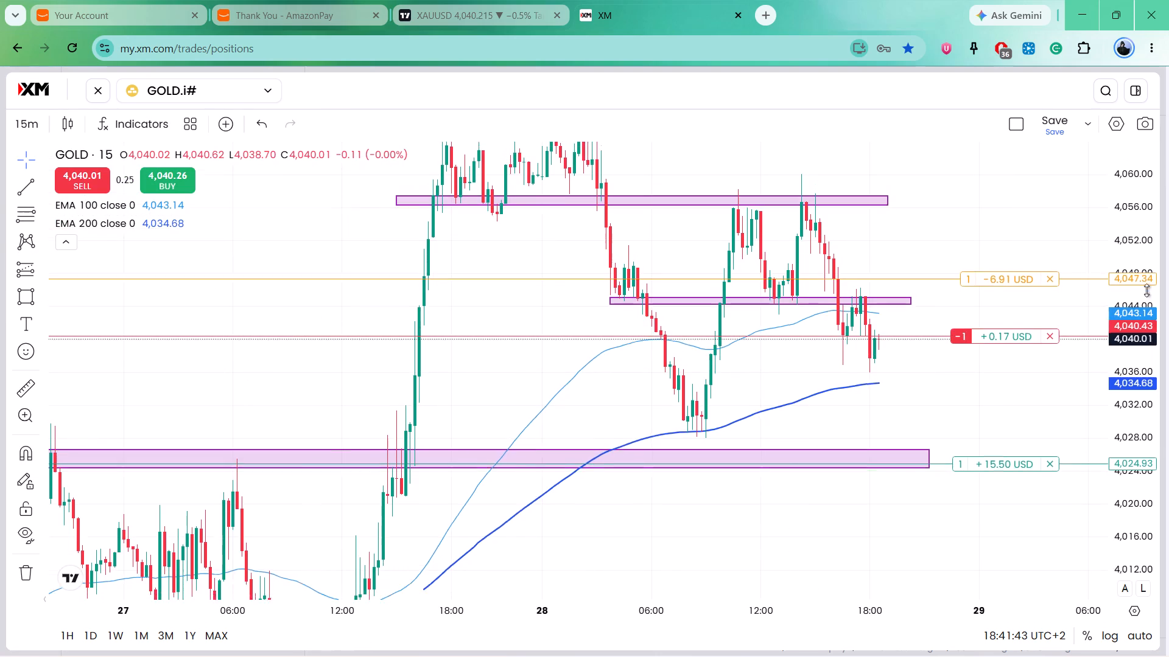
drag(1146, 290, 1168, 442)
scroll(848, 395, down, 3)
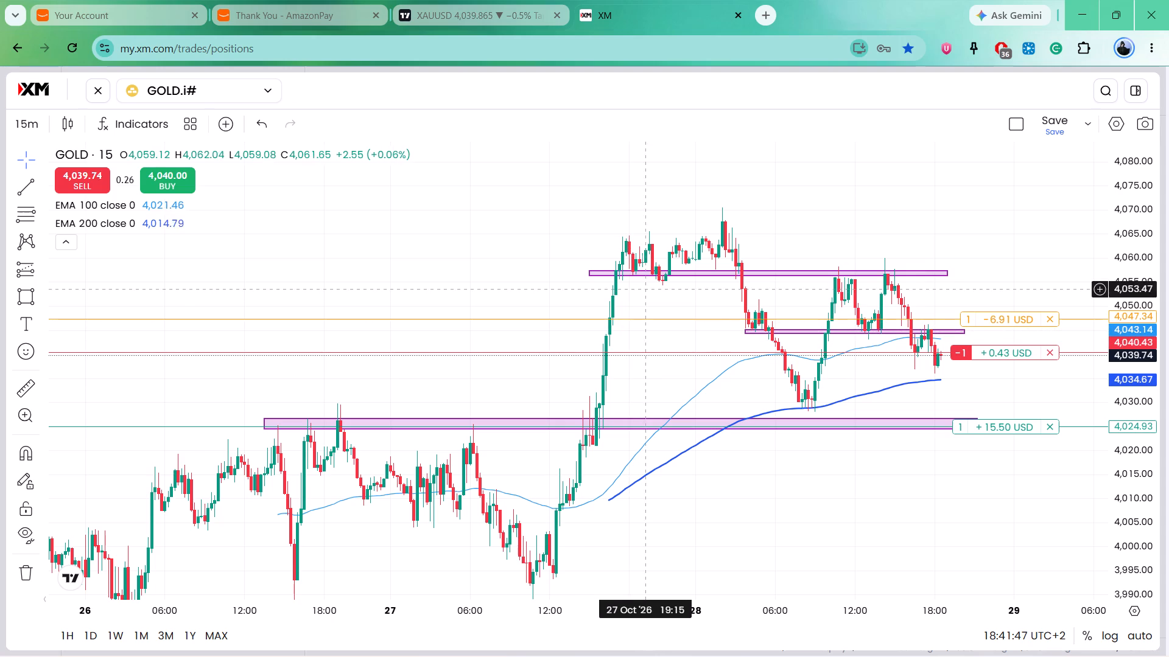
drag(658, 328, 658, 285)
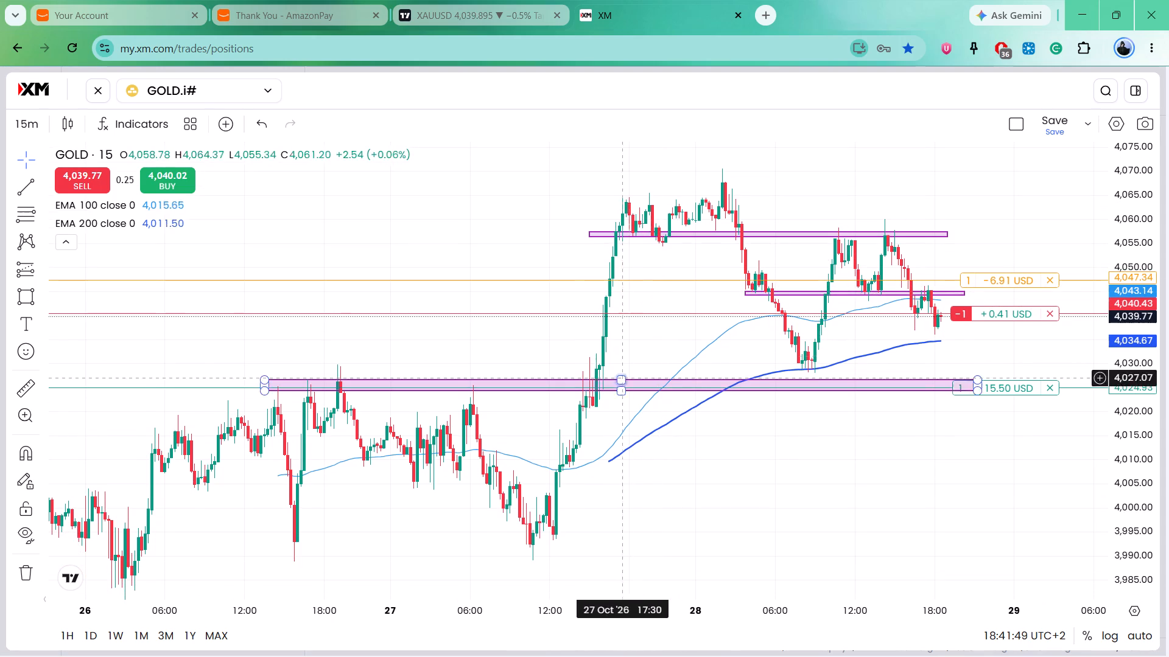
scroll(512, 401, down, 4)
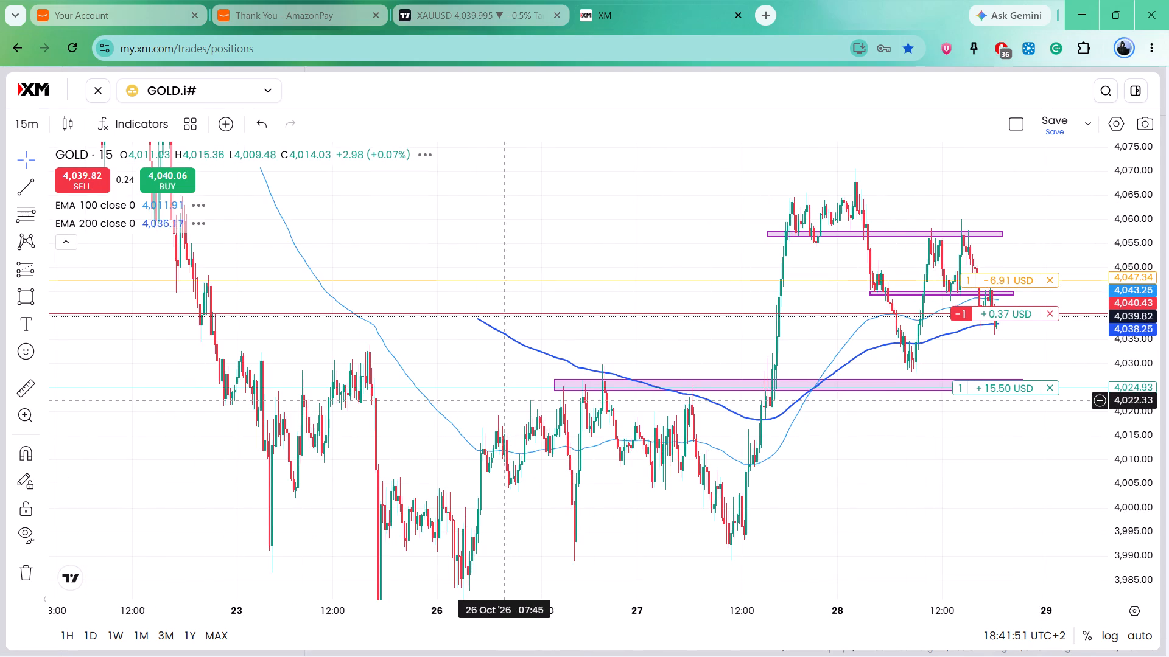
drag(553, 388, 245, 417)
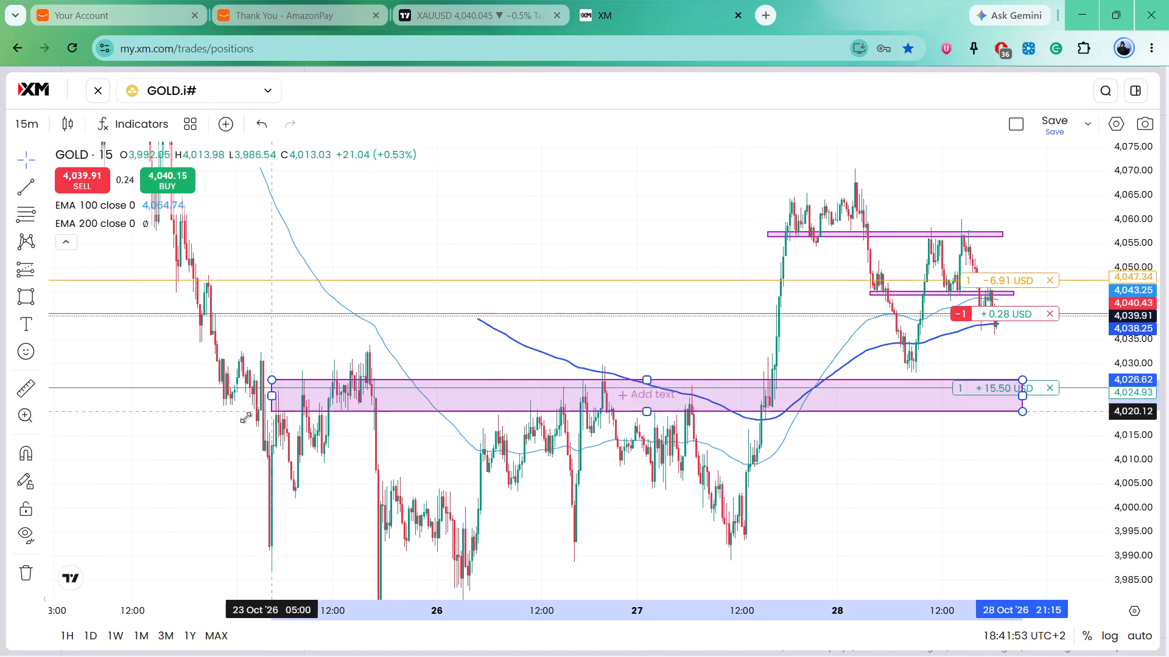
drag(245, 417, 186, 393)
Draw a rectangle zone from 22 Oct 23:30 to about 29 Oct 08:00 between about 3,987.4 and 3,990.4.
click(496, 422)
drag(496, 422, 442, 356)
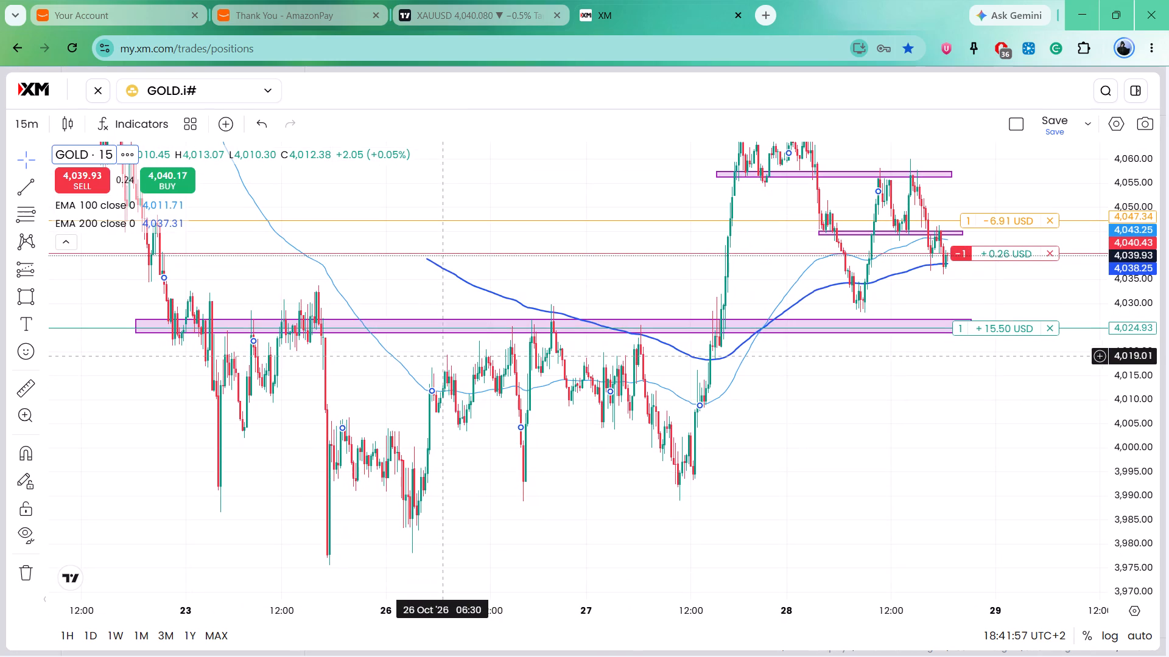
drag(442, 356, 441, 356)
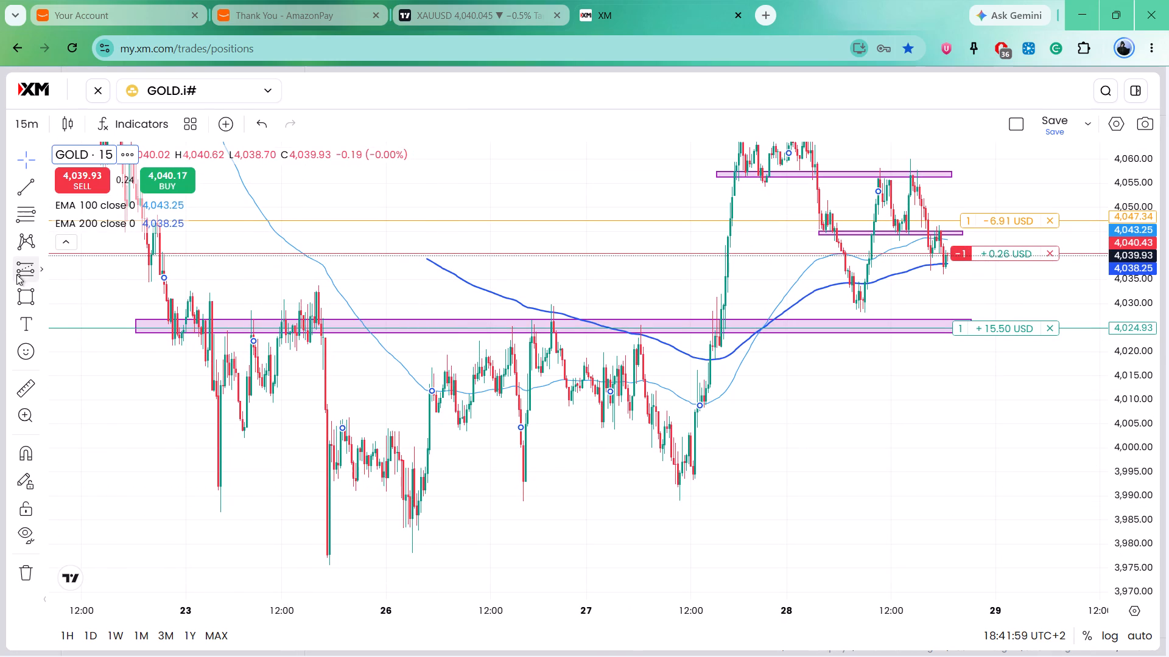
click(22, 293)
click(181, 509)
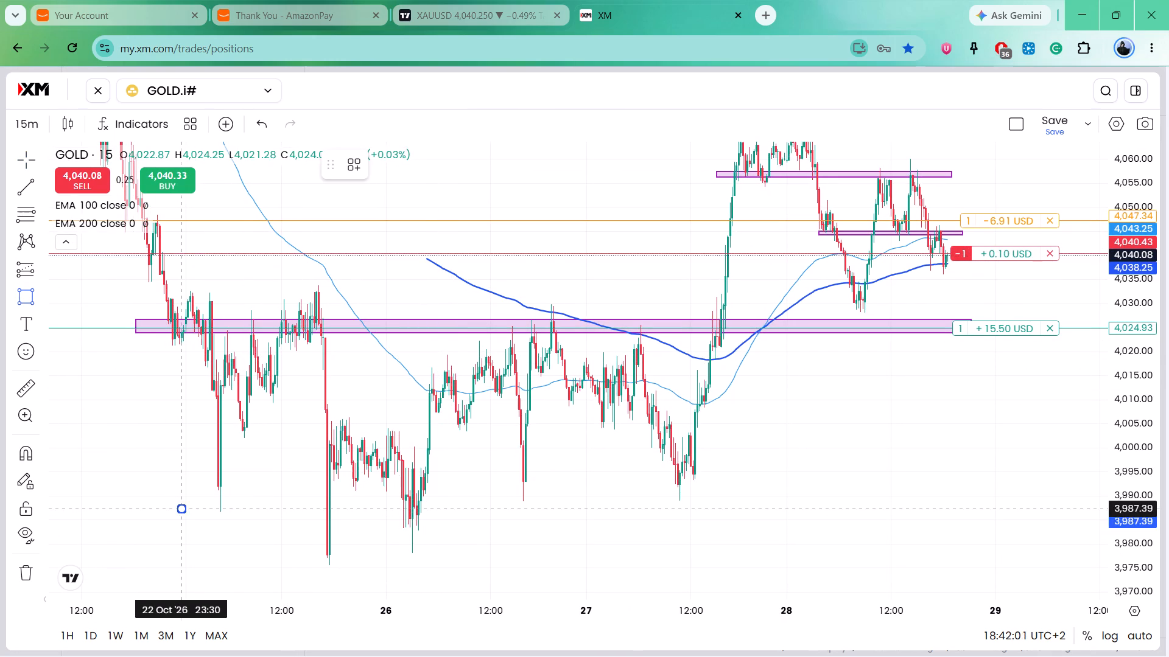
click(1064, 493)
click(977, 564)
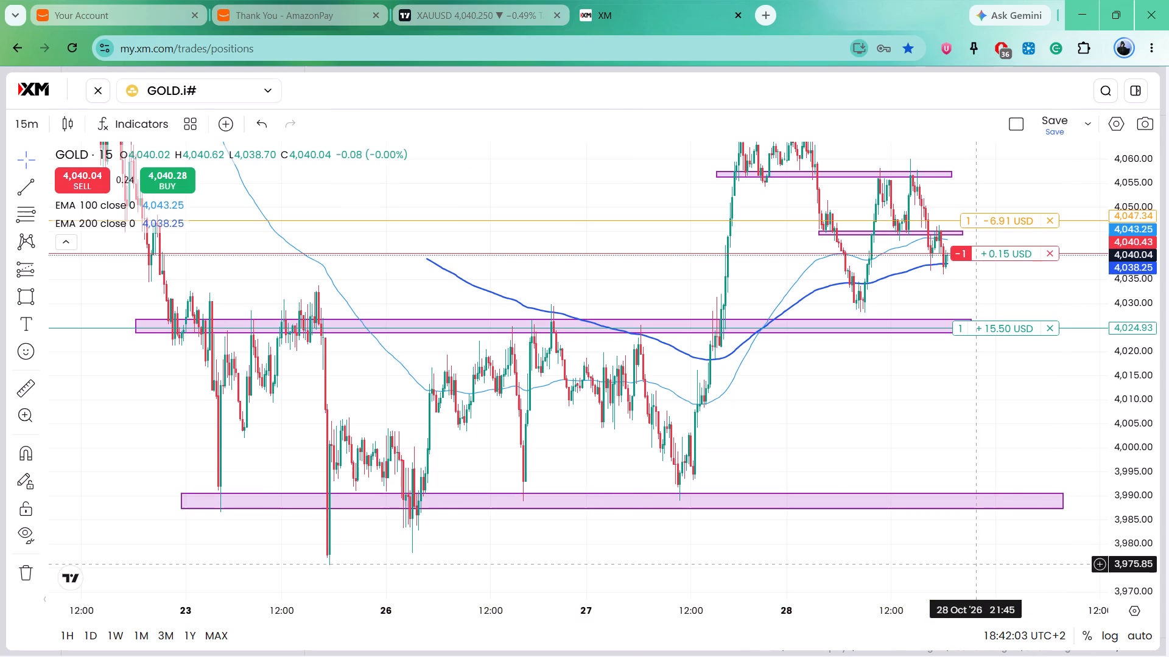
Examine the 15-minute GOLD price action in relation to the four drawn zones, both EMAs and the sell position's levels.
drag(777, 418, 697, 479)
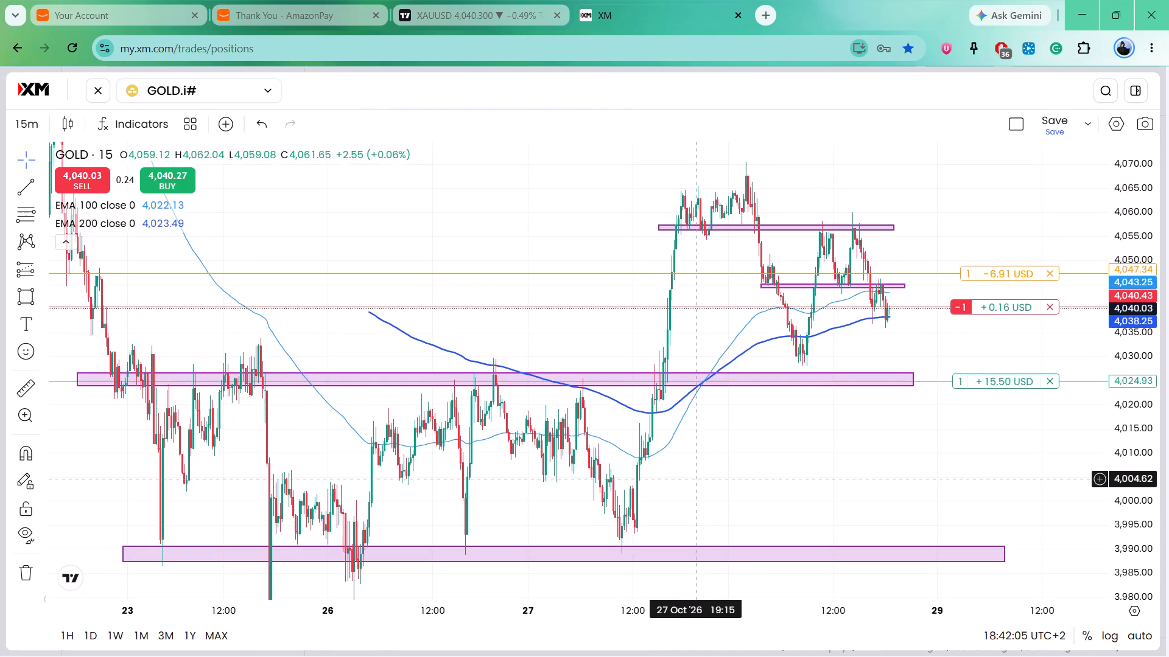
drag(660, 300, 688, 395)
scroll(594, 386, down, 2)
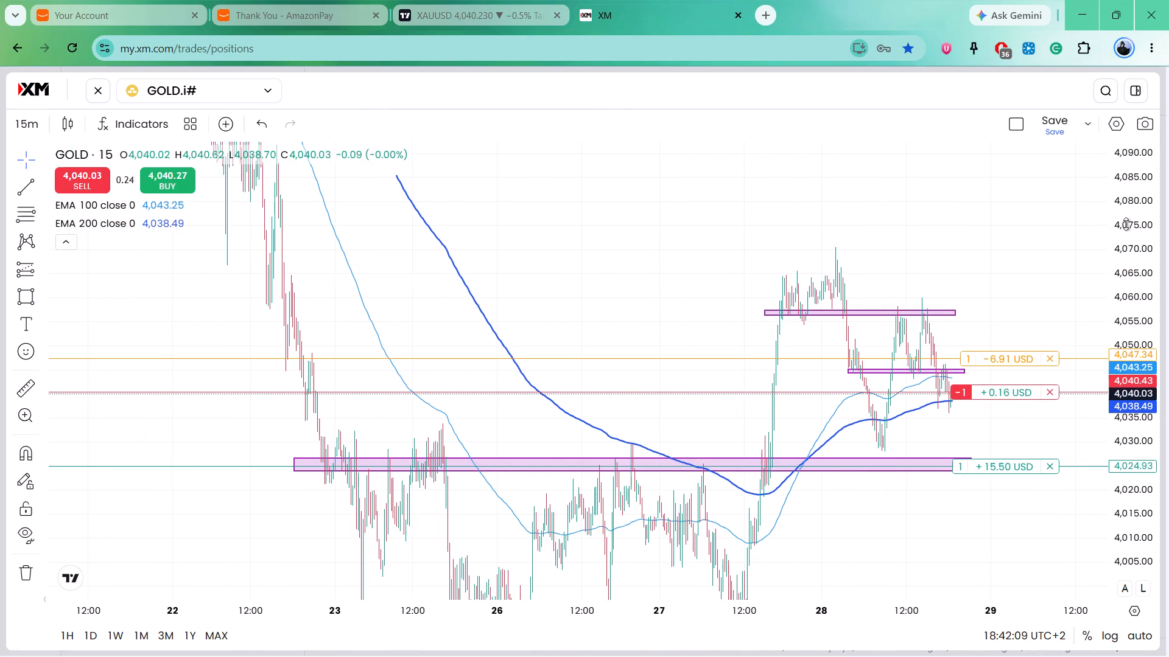
drag(1125, 211, 1167, 459)
scroll(748, 340, down, 4)
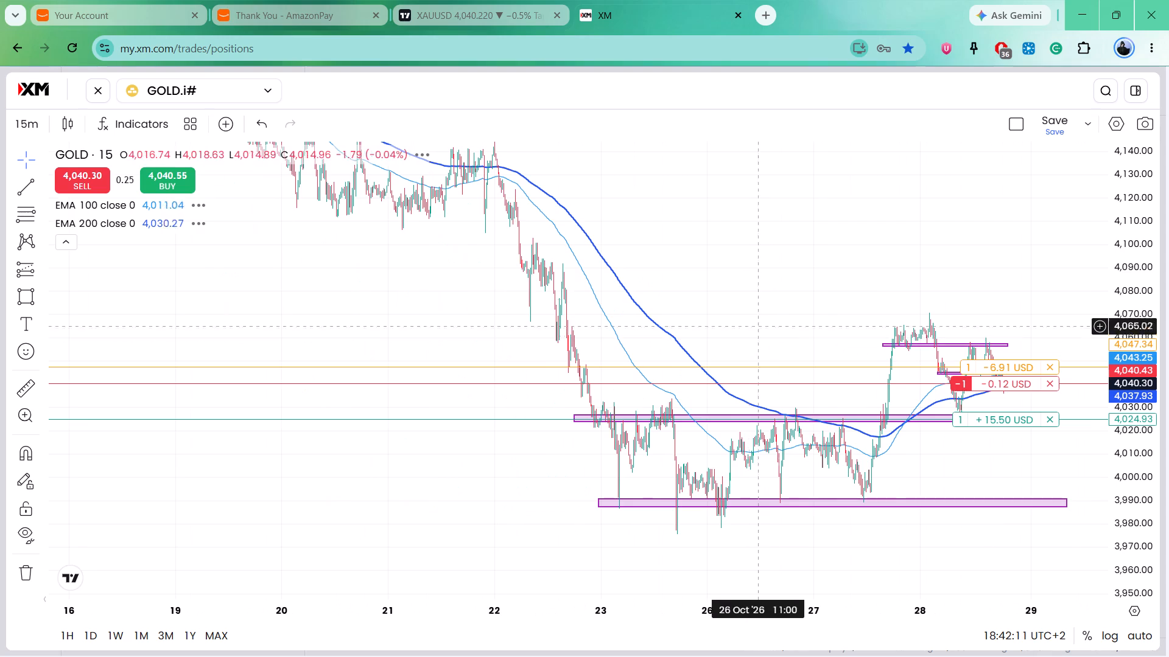
scroll(823, 280, up, 9)
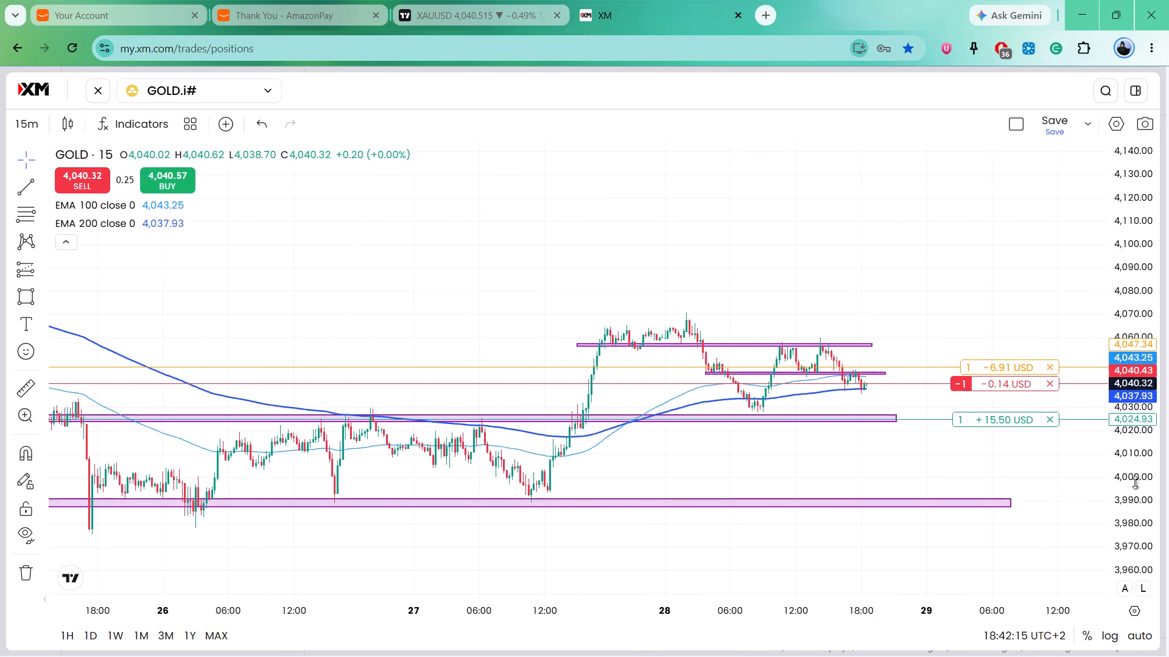
drag(1143, 502, 1084, 283)
scroll(871, 304, up, 10)
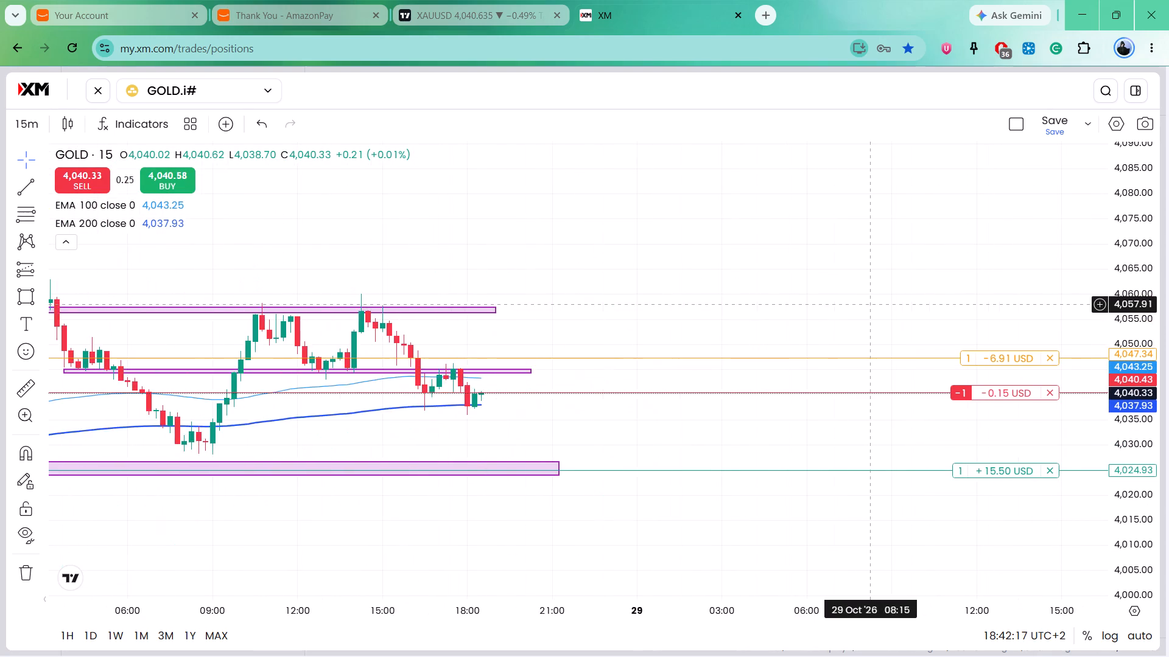
drag(811, 279, 901, 226)
scroll(697, 384, down, 1)
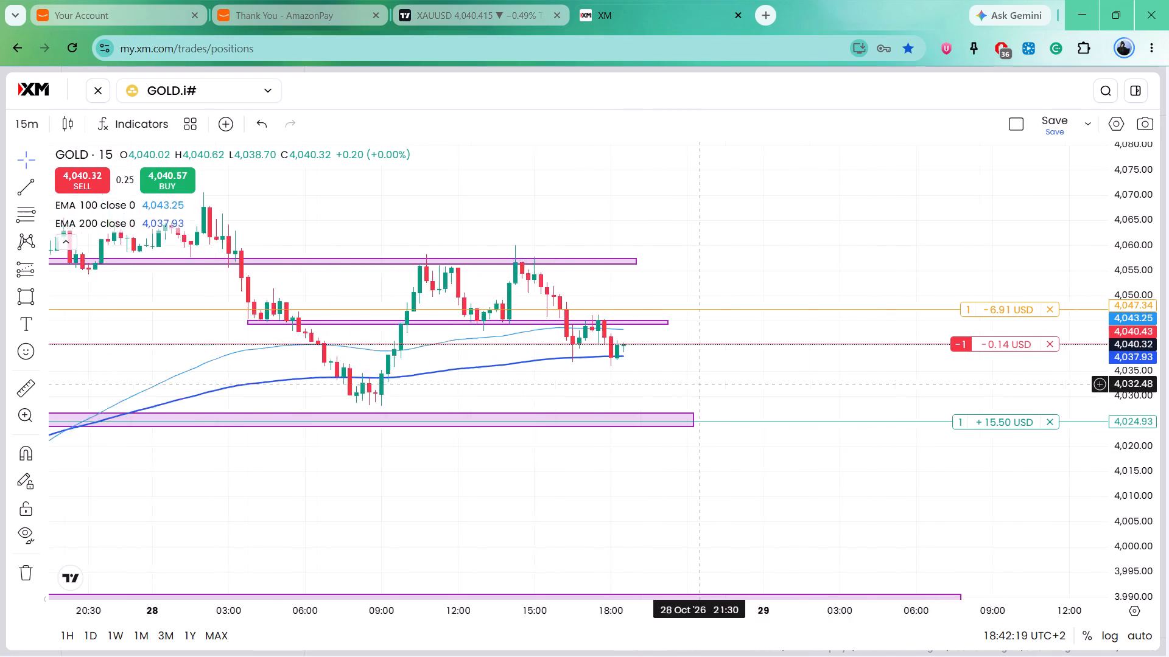
scroll(697, 384, down, 1)
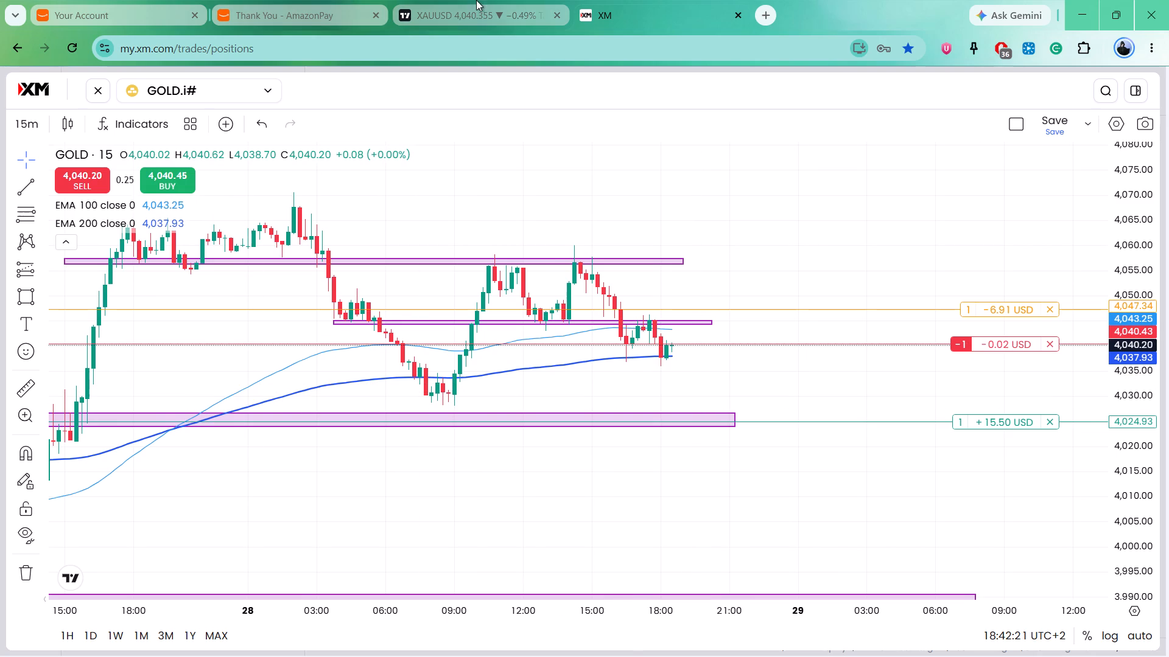
Switch to the XAUUSD chart in TradingView.
click(511, 0)
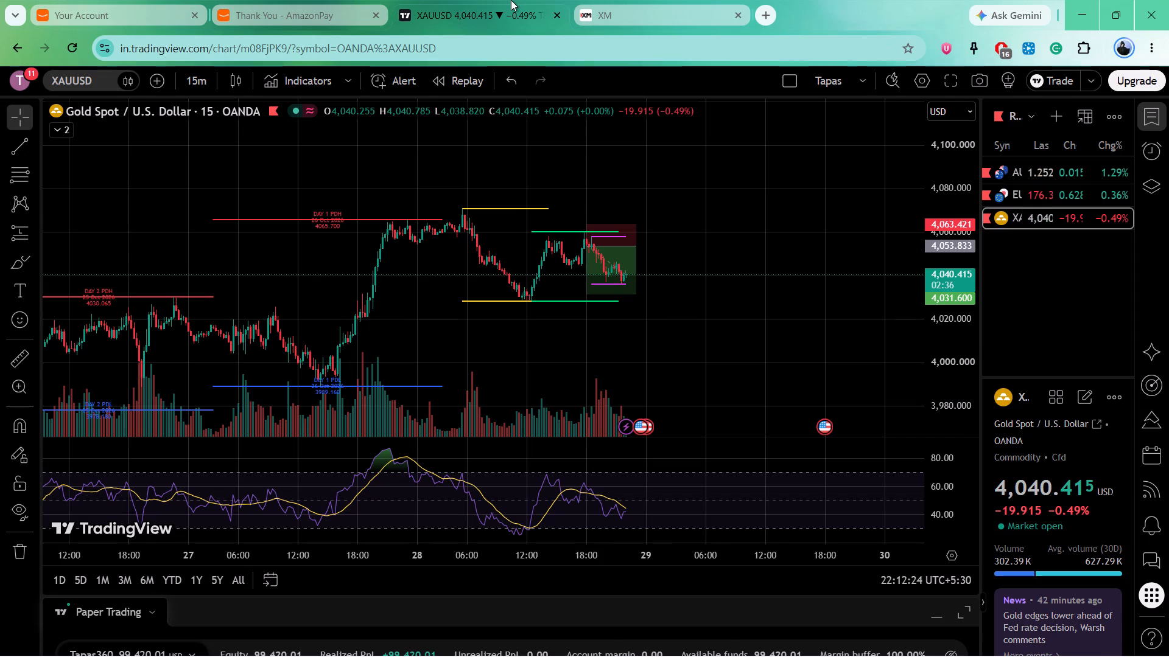
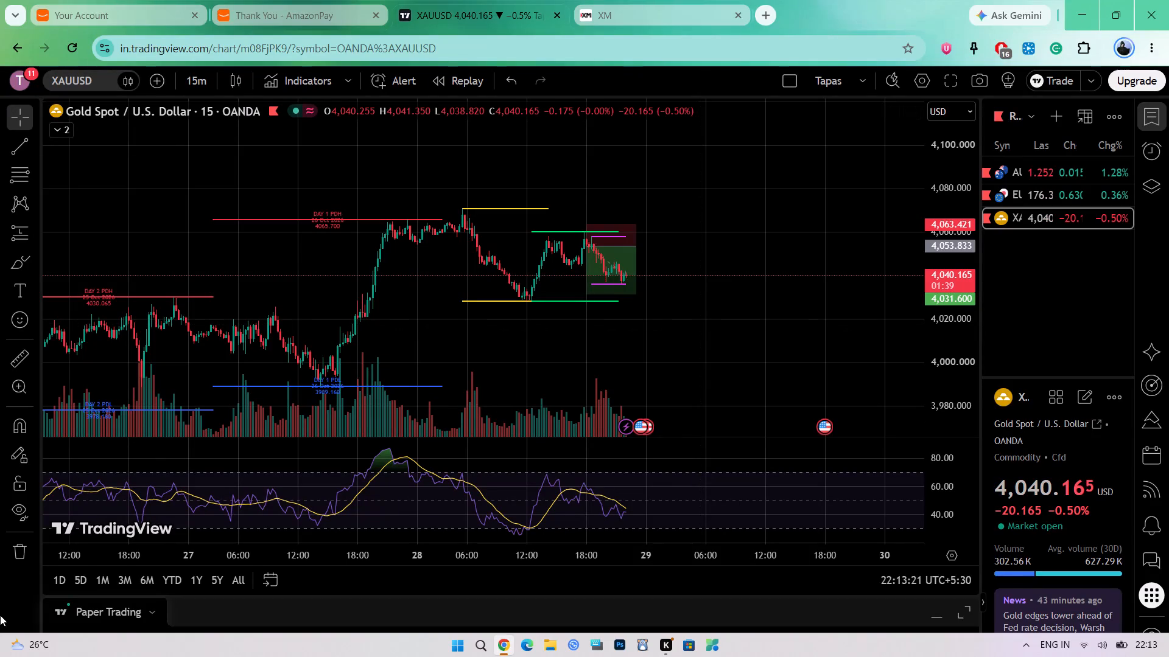
Check the 15-minute GOLD chart and open sell position in XM, returning to the XAUUSD chart in TradingView.
click(621, 0)
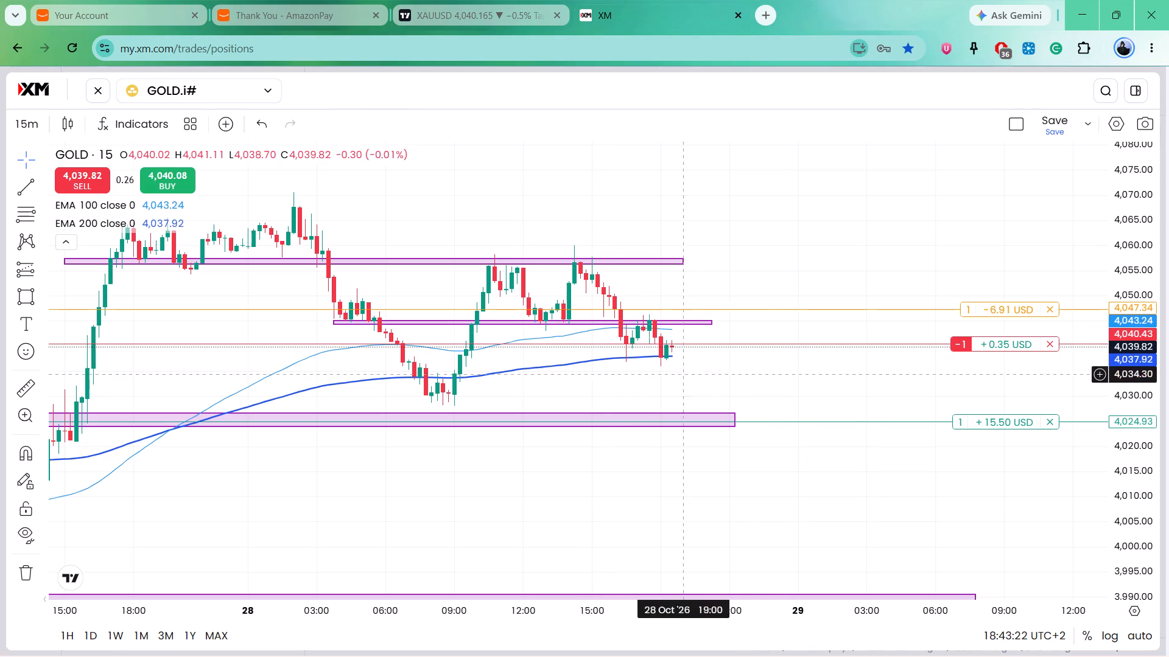
click(467, 0)
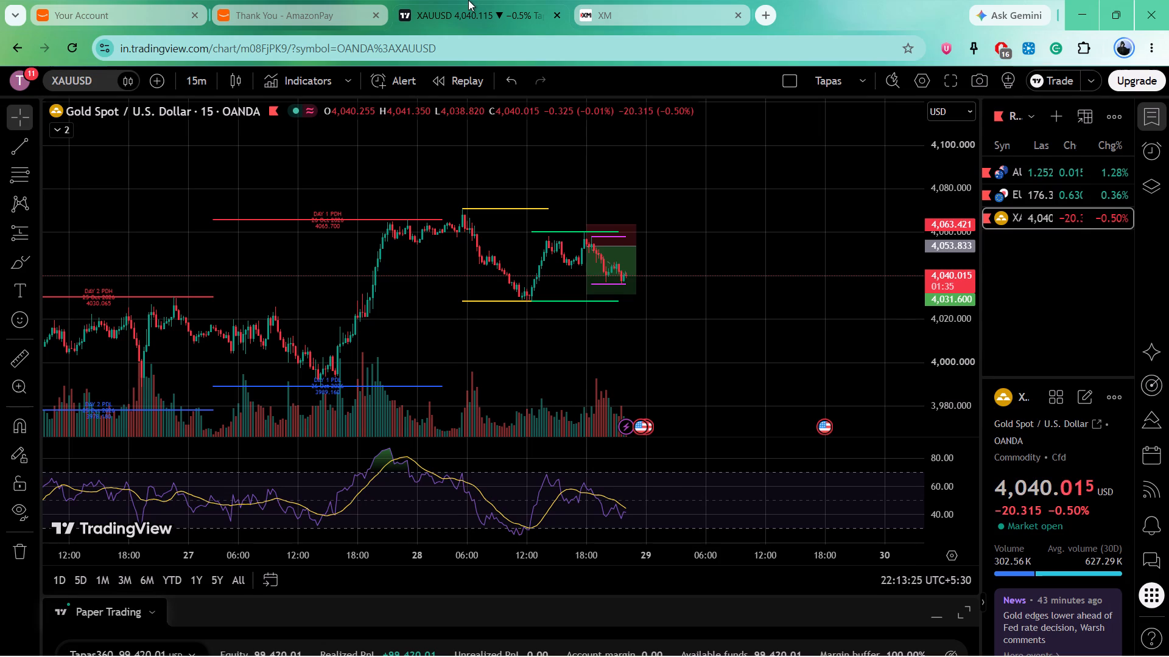
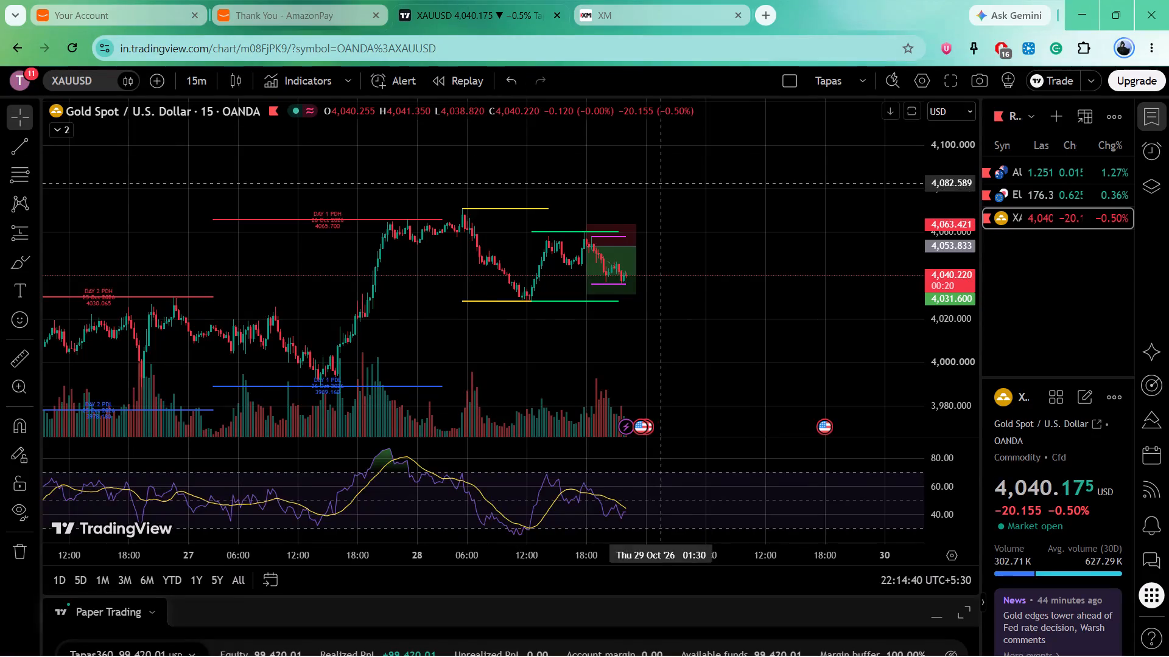
Review the 15-minute XAUUSD chart, then check the GOLD.i# chart and open sell position in XM.
scroll(701, 253, up, 1)
click(549, 0)
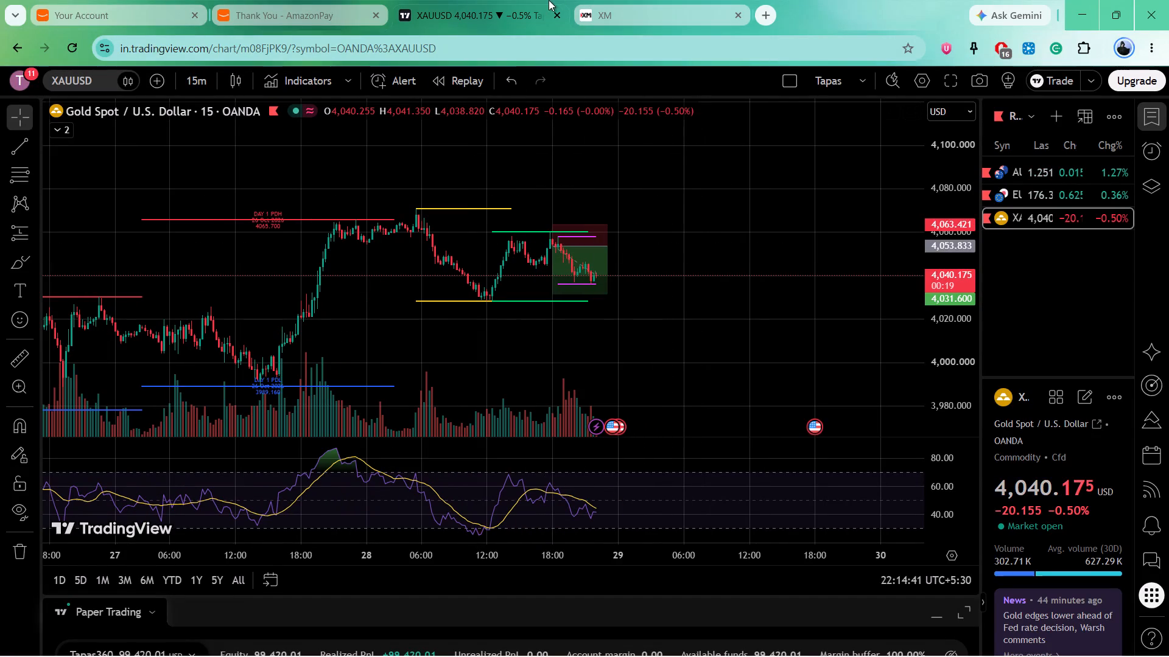
click(621, 0)
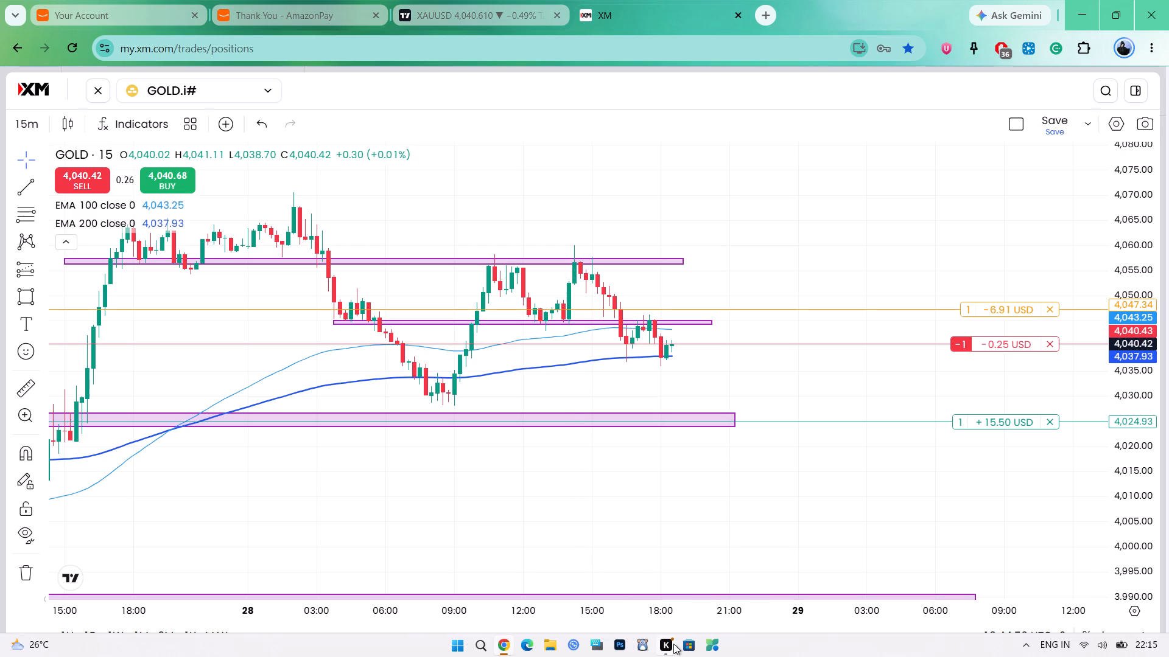
Switch to the Kuro app.
click(666, 652)
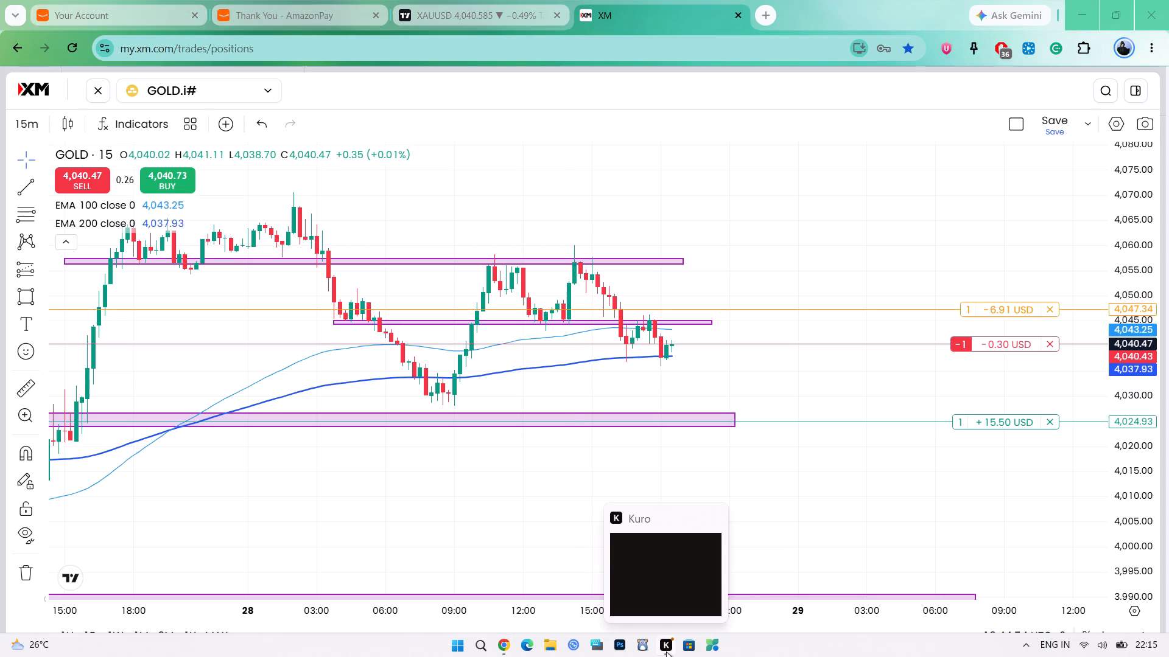
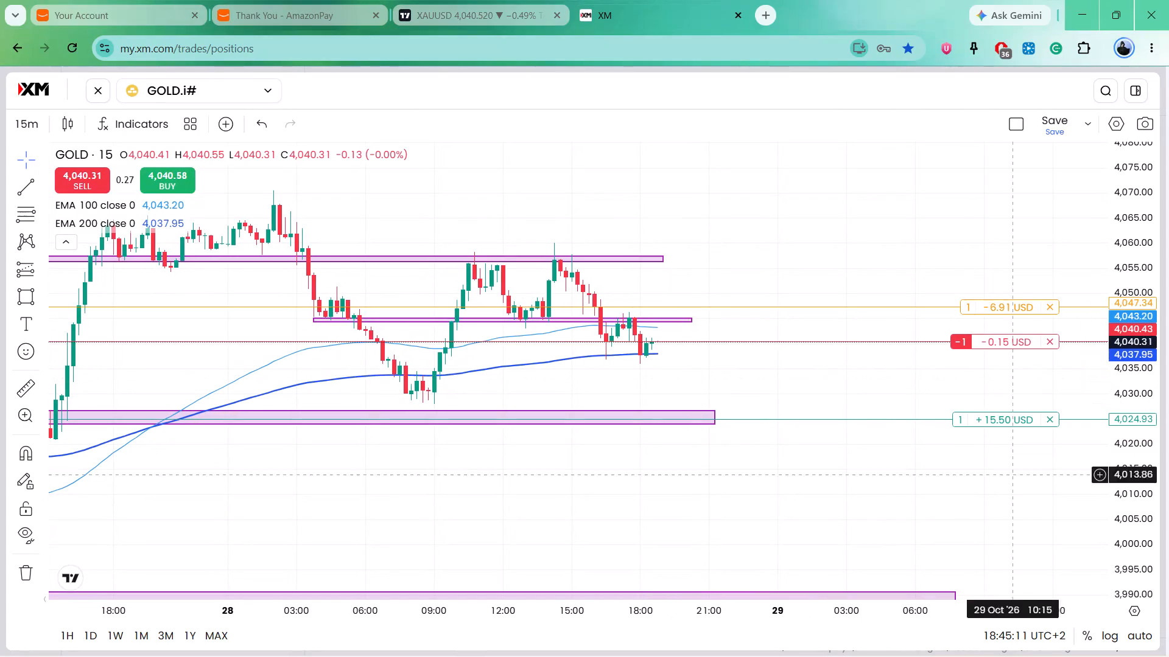
Examine the 15-minute GOLD.i# chart around the open sell position in XM and compare it with the 15-minute XAUUSD price history on TradingView.
click(1108, 491)
drag(1146, 481, 1133, 387)
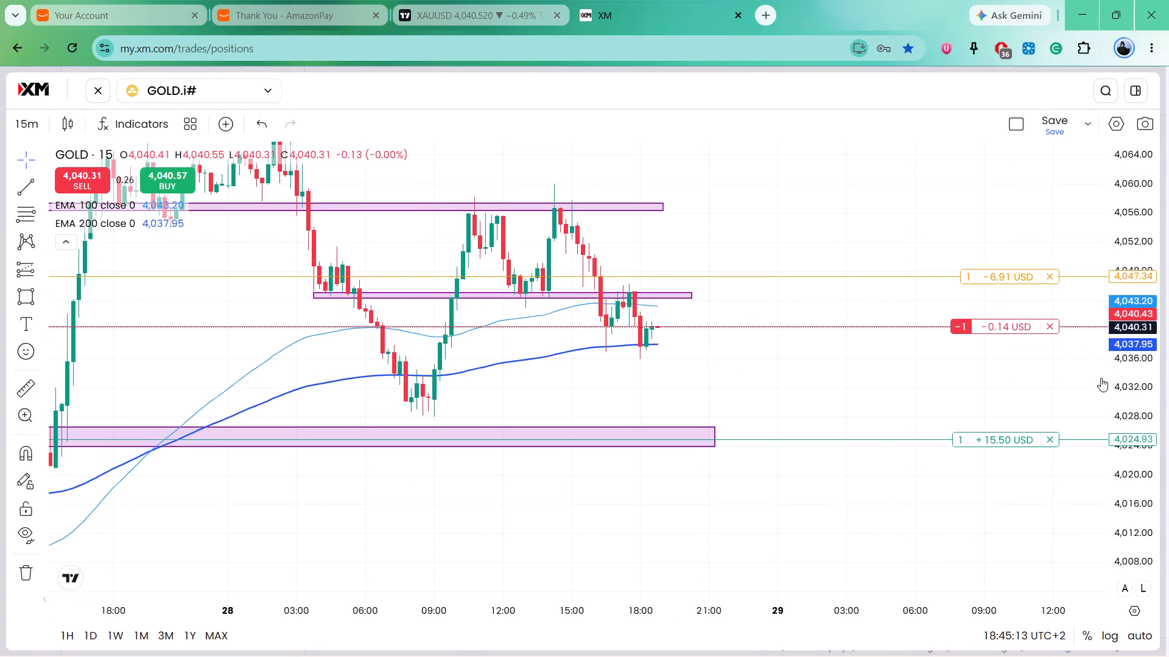
scroll(829, 382, up, 3)
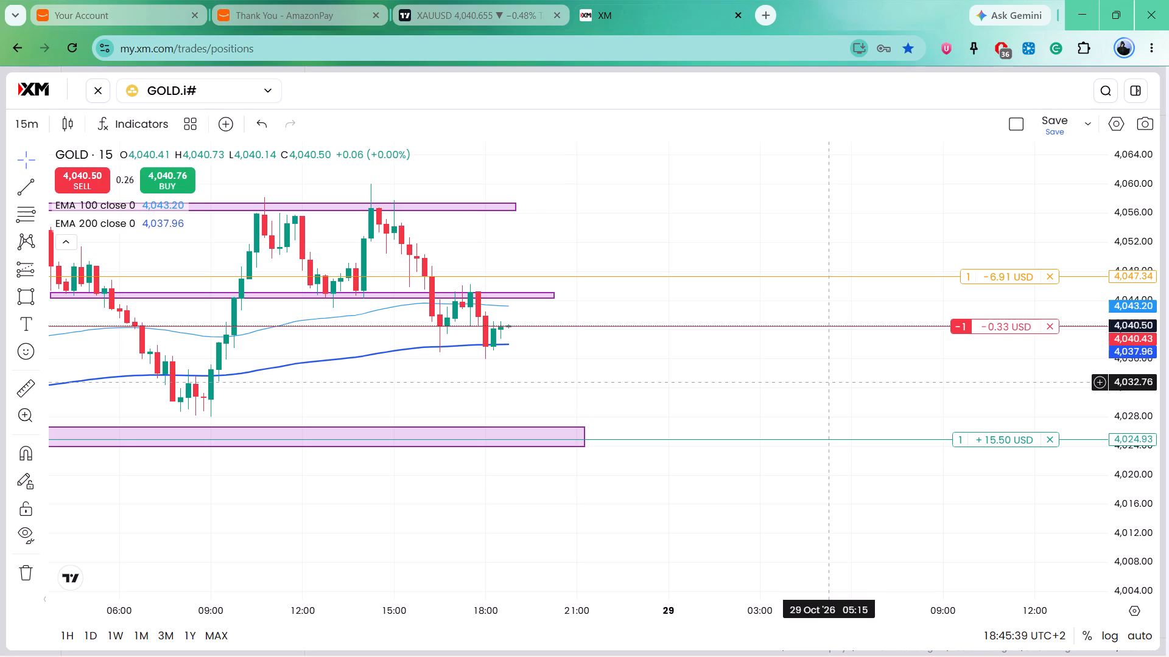
click(443, 0)
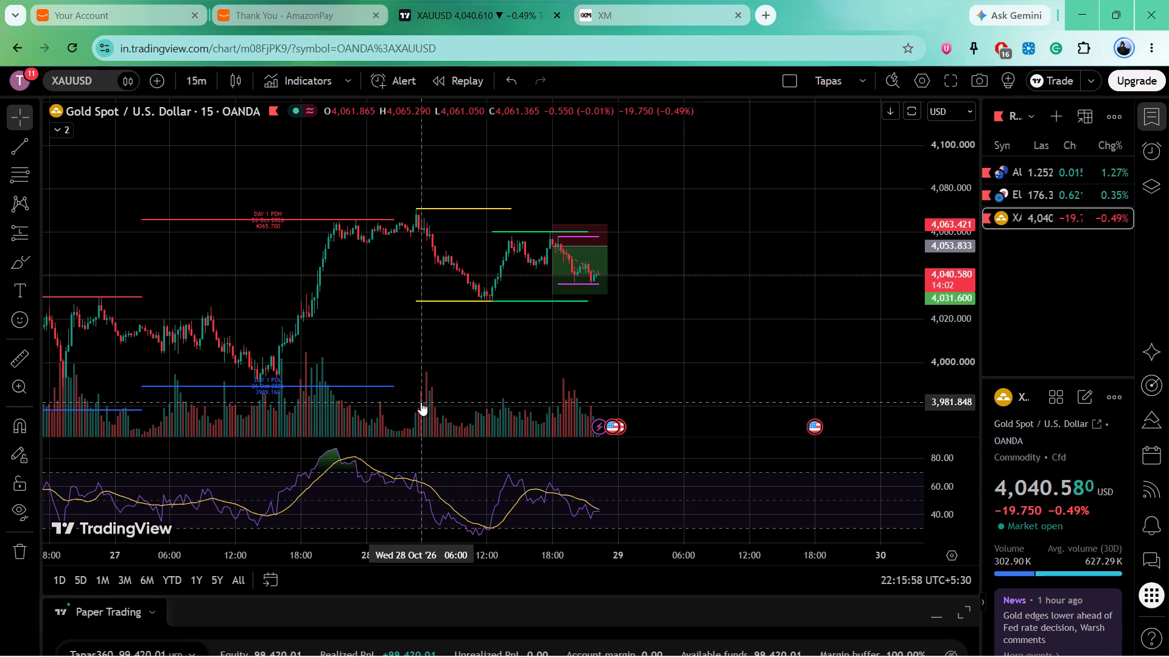
scroll(528, 338, down, 6)
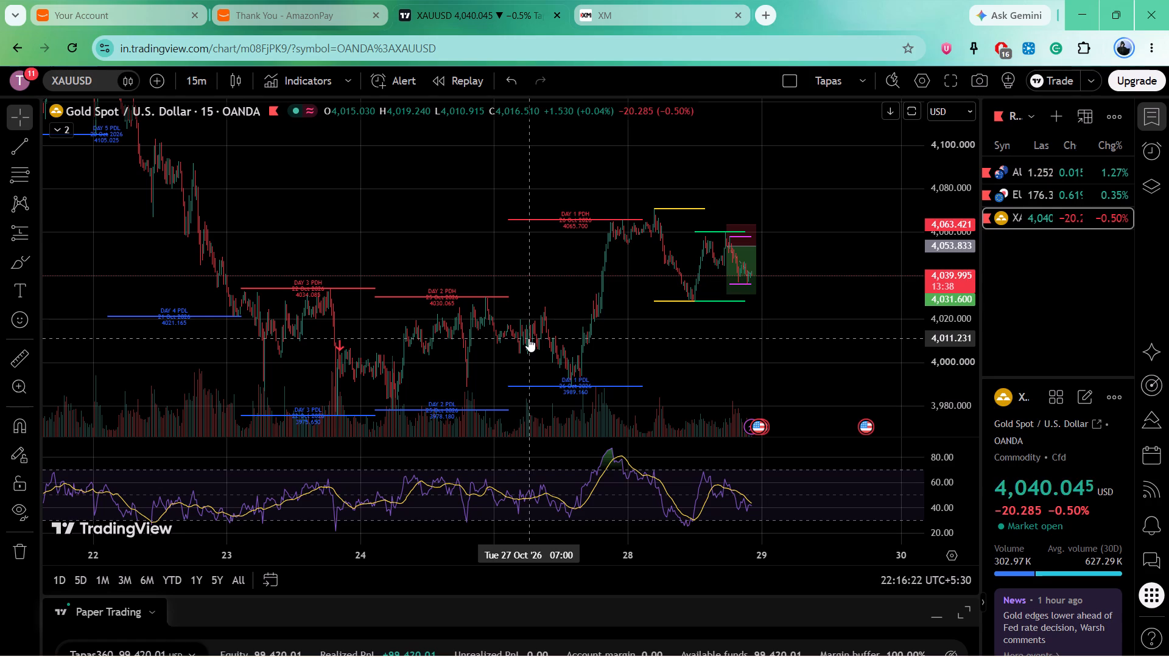
click(664, 0)
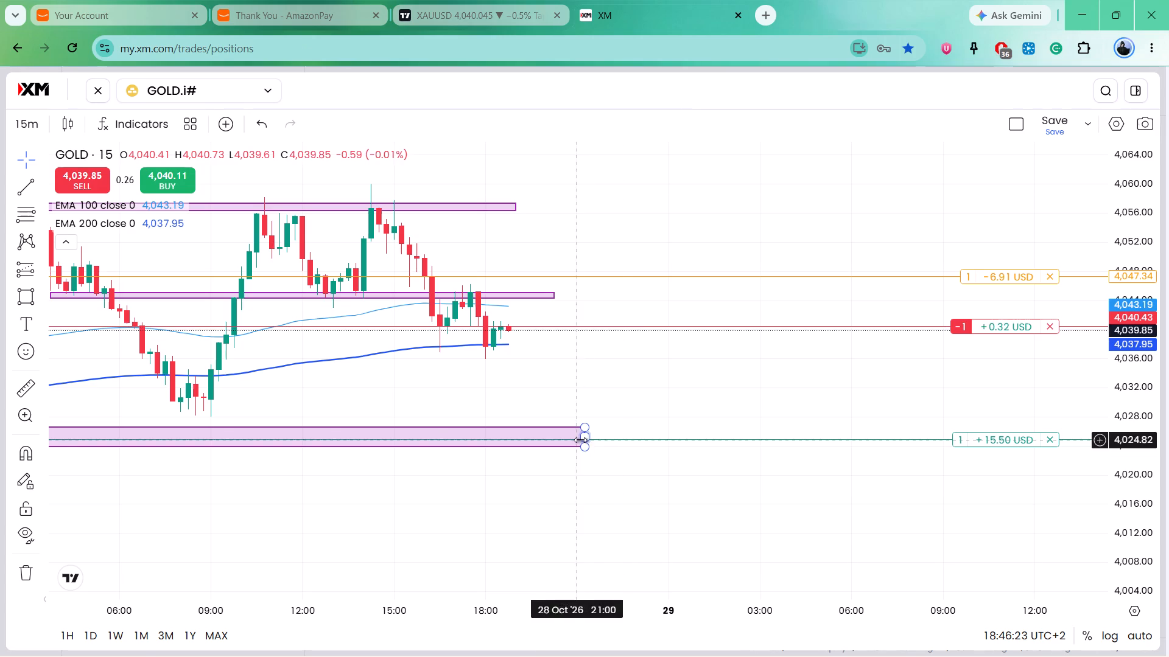
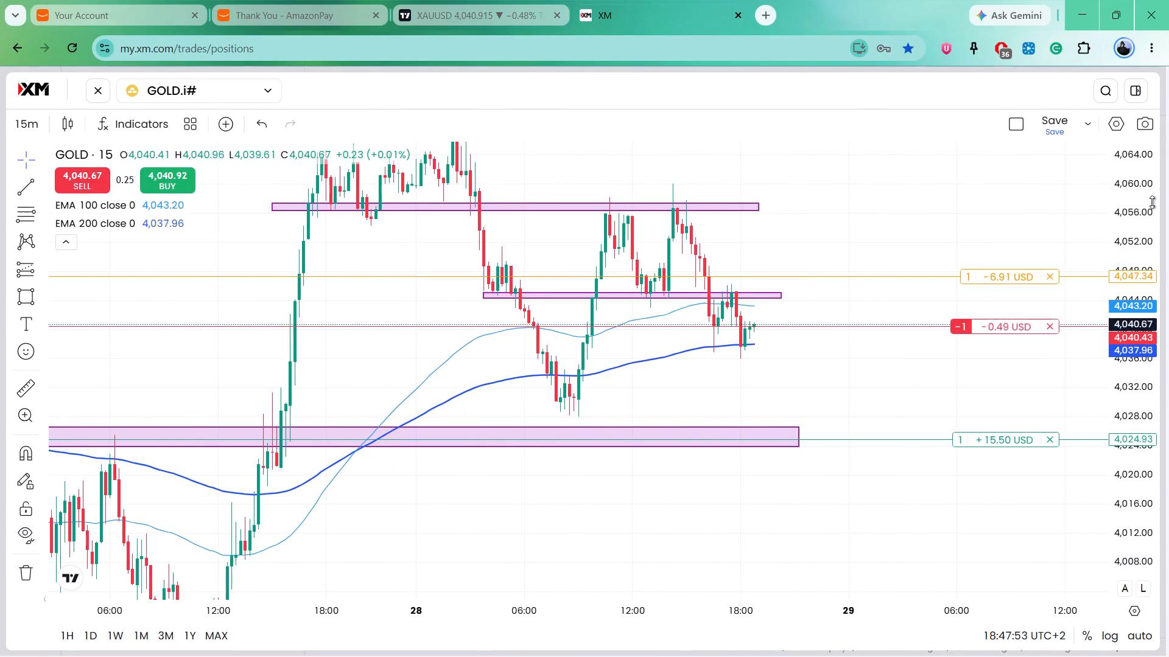
Review the wider 15-minute GOLD.i# price history since 23 October against the drawn support and resistance zones.
drag(1145, 198, 1123, 390)
scroll(685, 252, down, 7)
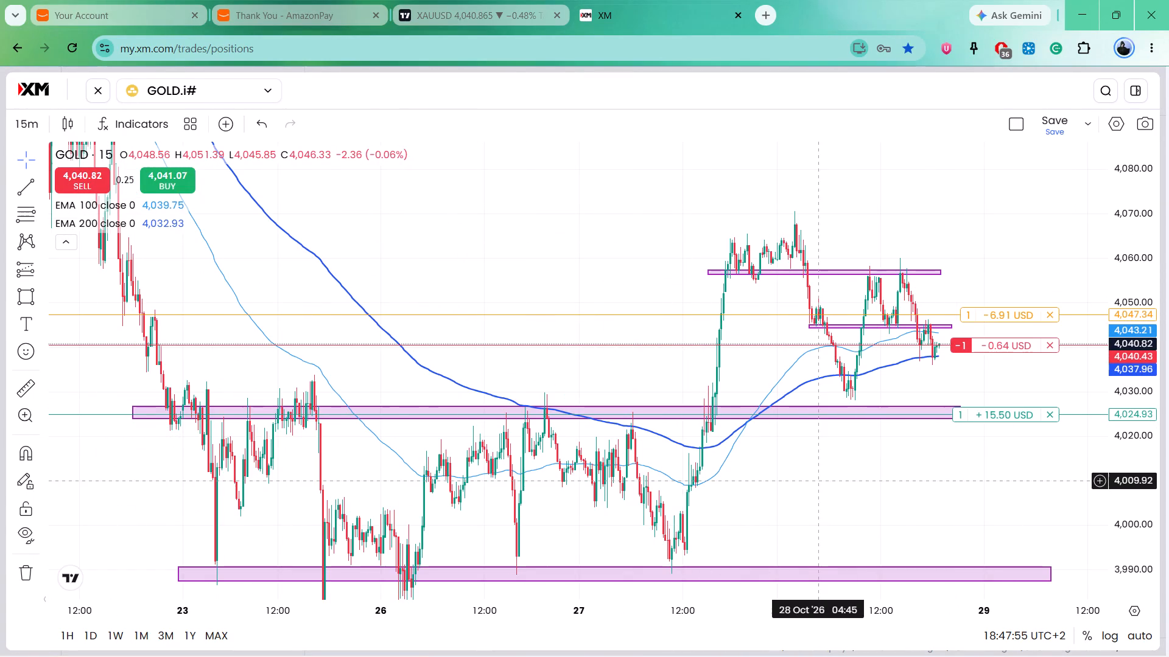
drag(811, 475, 690, 476)
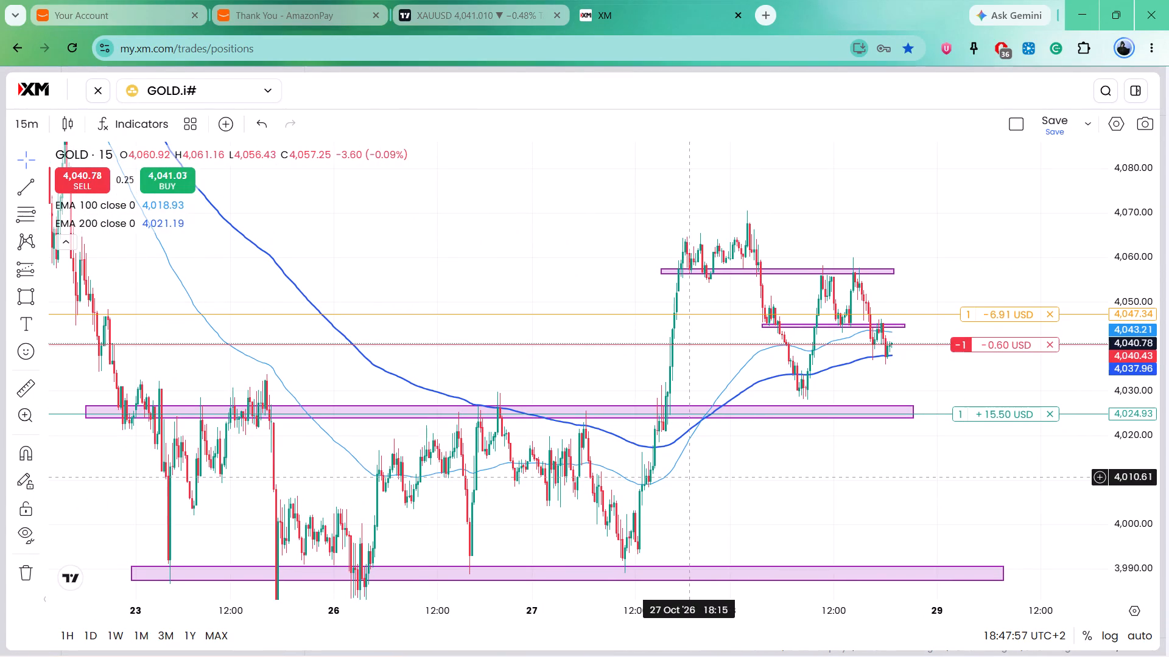
Switch the GOLD.i# chart to the 5-minute timeframe and examine recent price action around the sell position, EMAs and drawn zones.
click(20, 128)
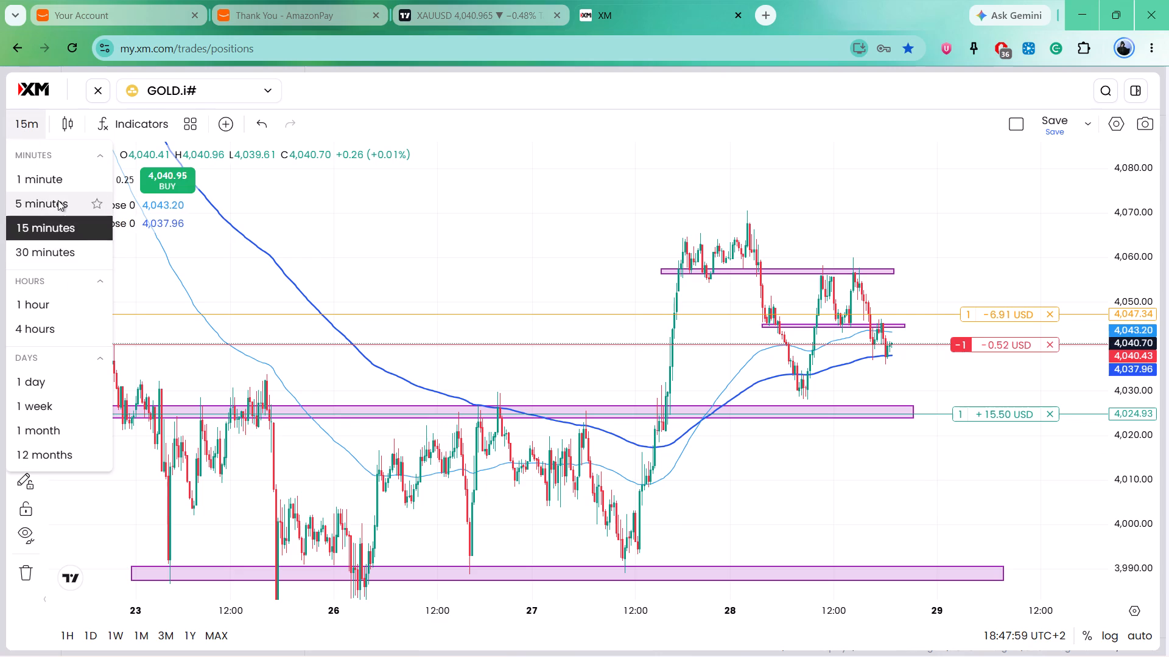
click(58, 200)
drag(717, 371, 594, 377)
scroll(599, 375, down, 8)
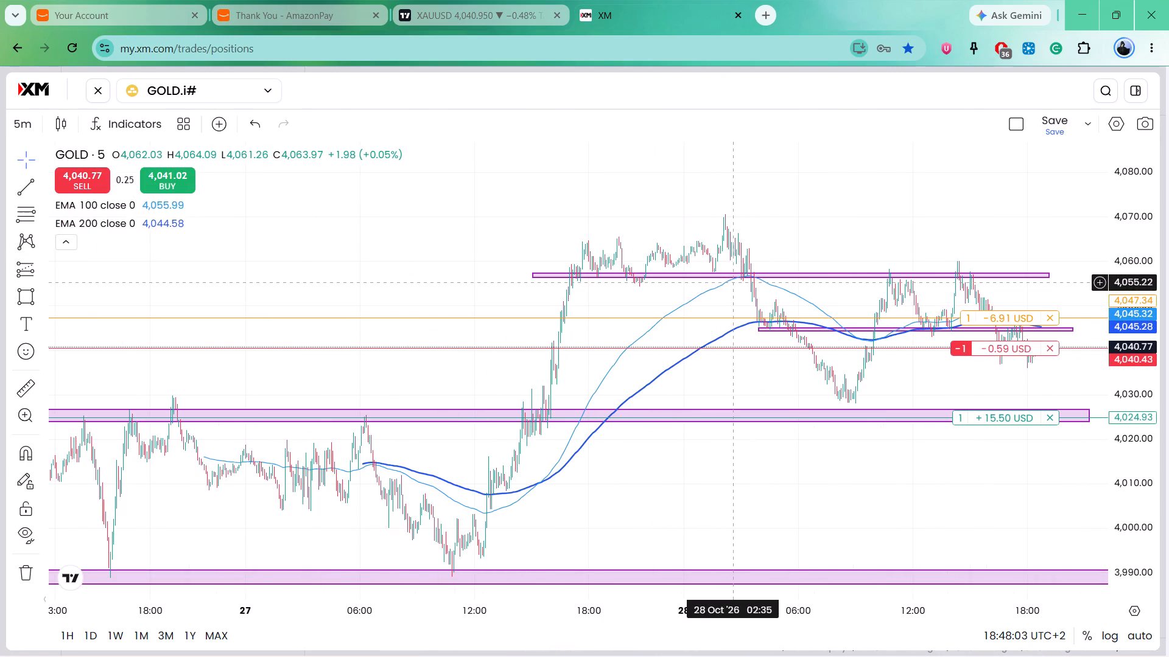
drag(724, 296, 706, 301)
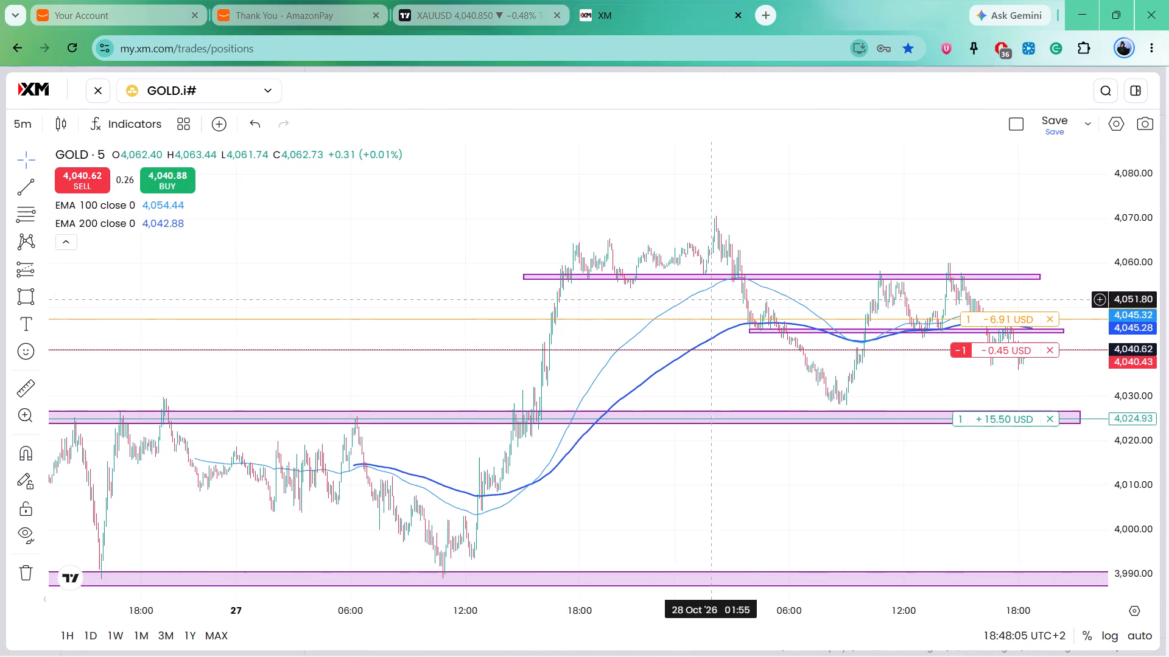
drag(706, 301, 405, 278)
scroll(685, 279, up, 8)
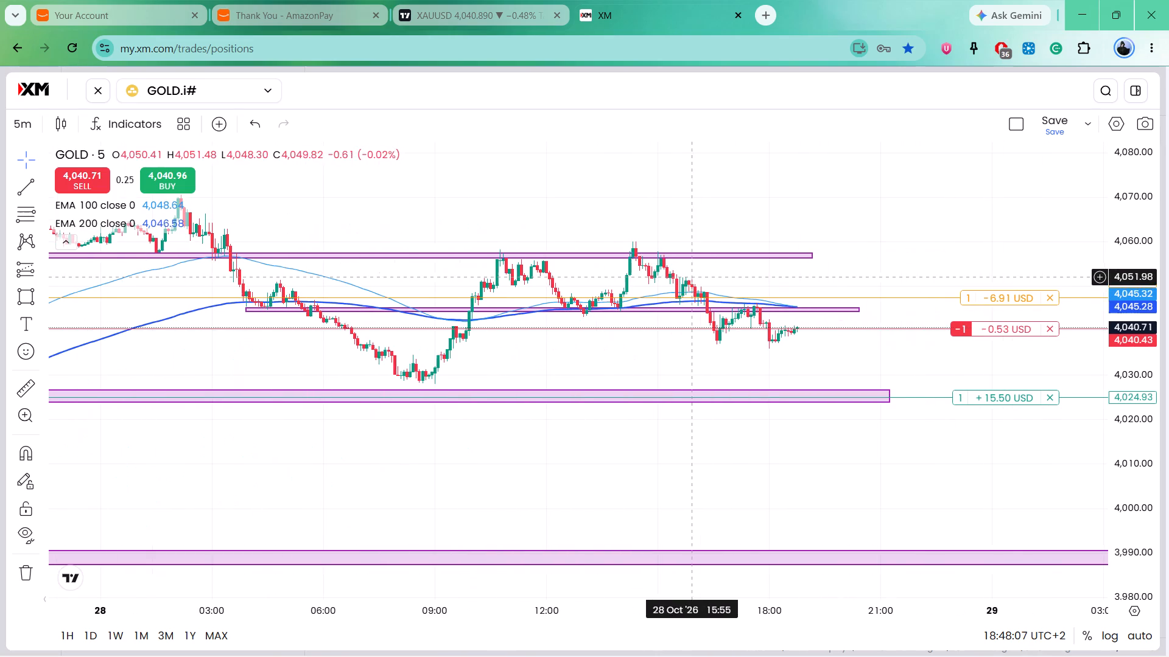
drag(1130, 499, 1106, 291)
drag(827, 336, 834, 403)
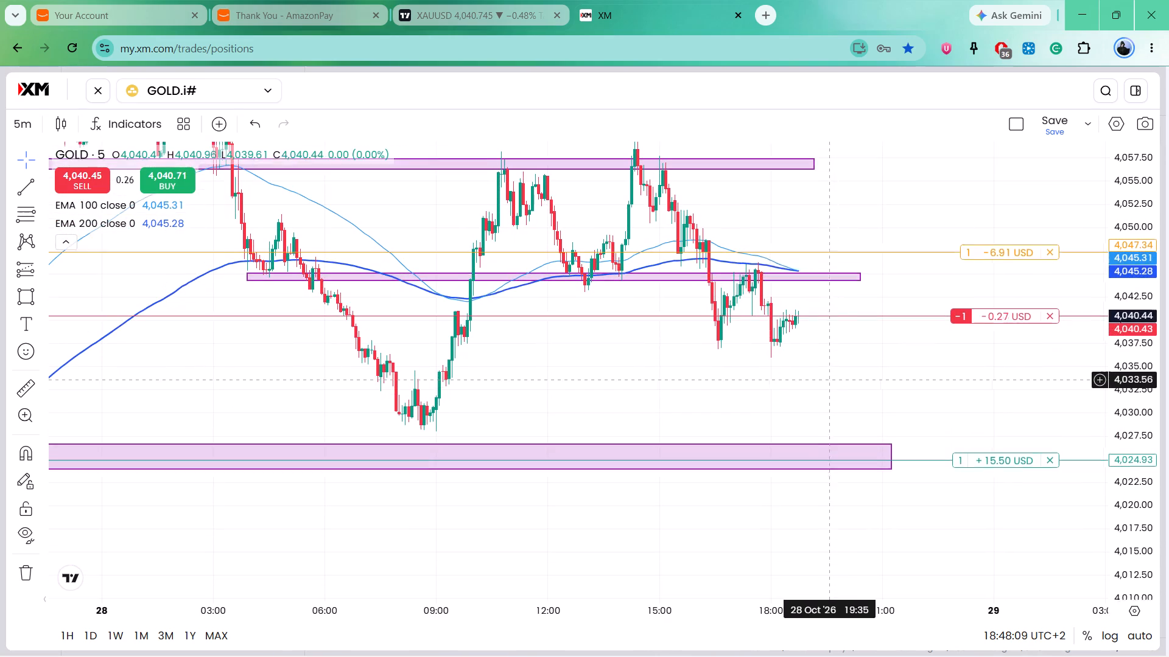
drag(834, 403, 835, 409)
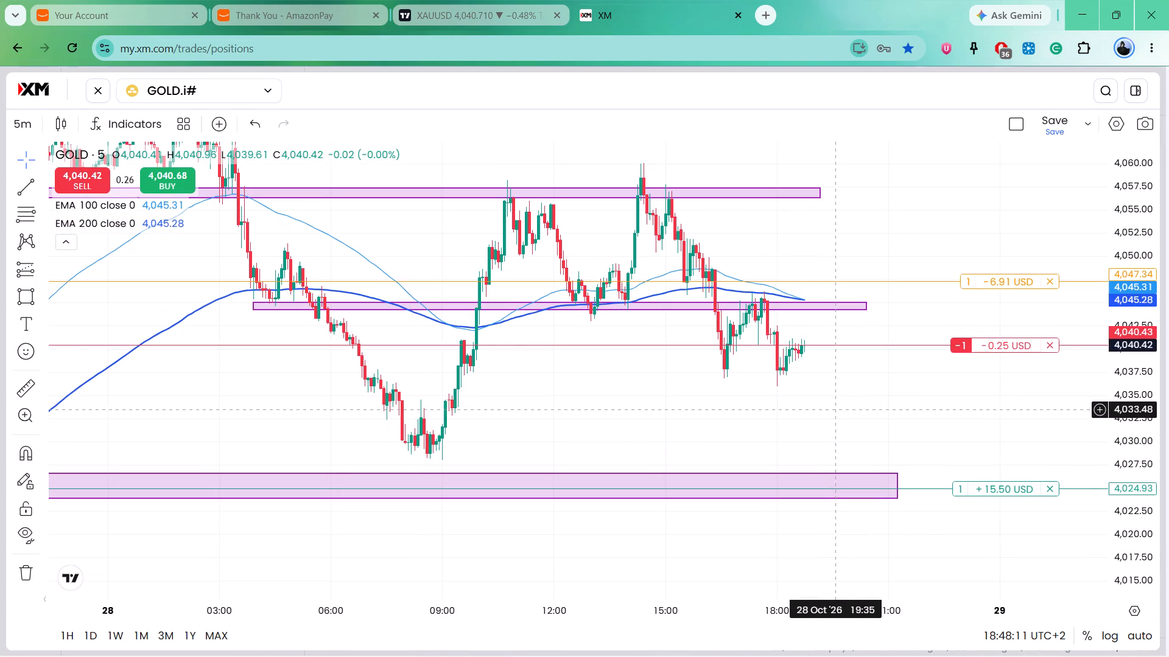
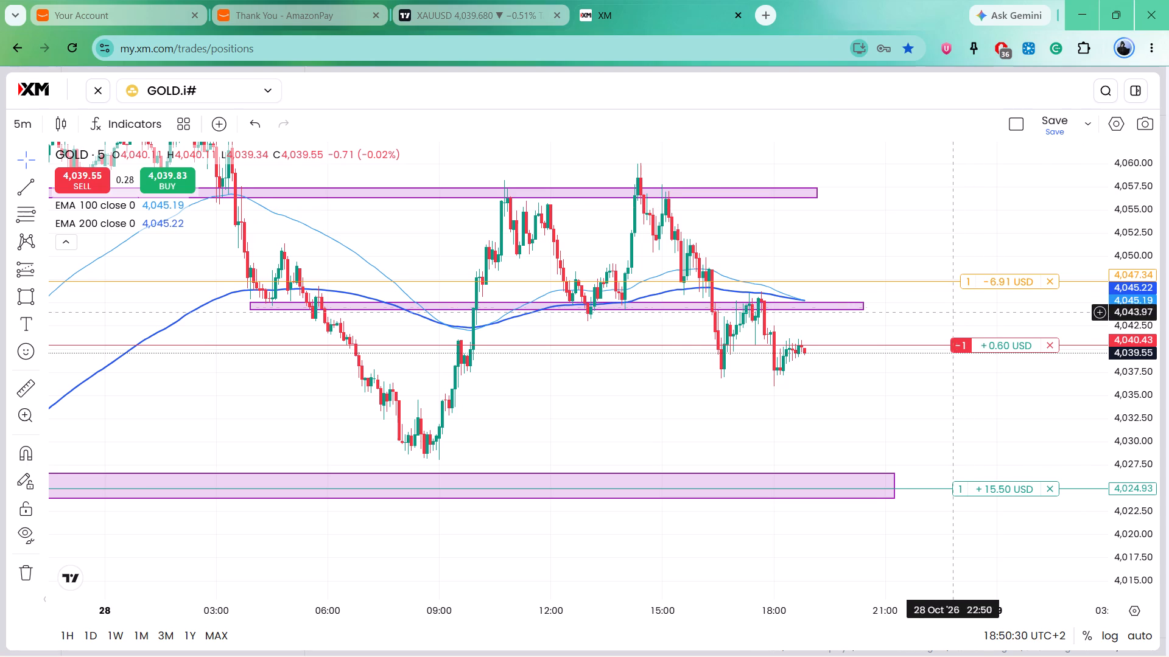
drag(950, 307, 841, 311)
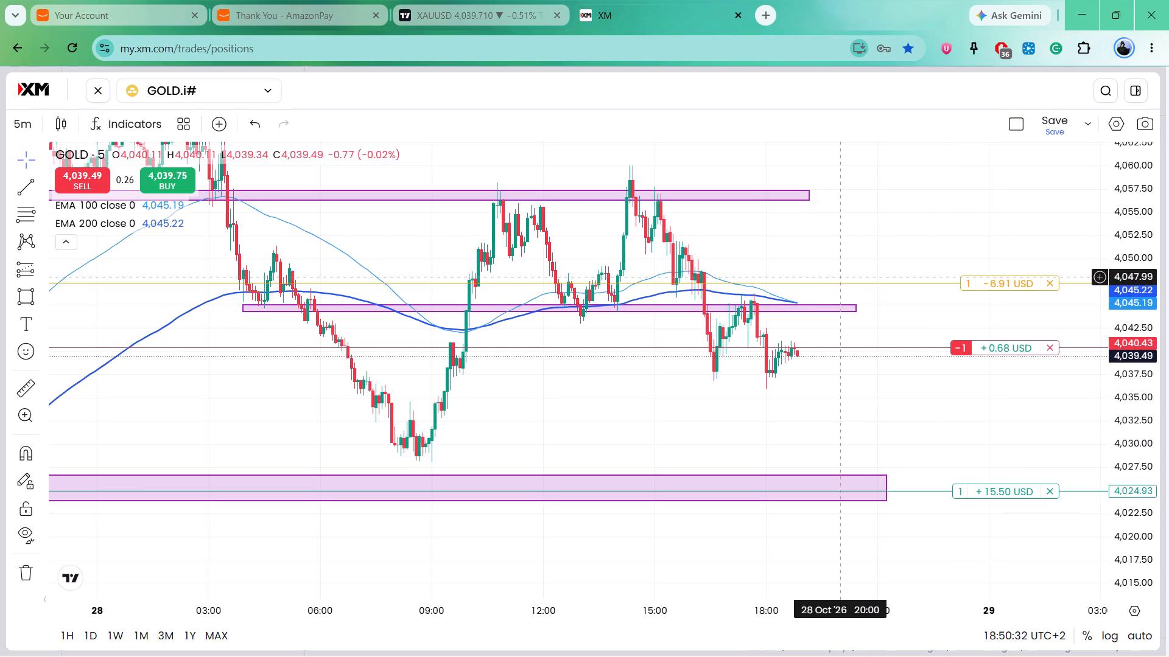
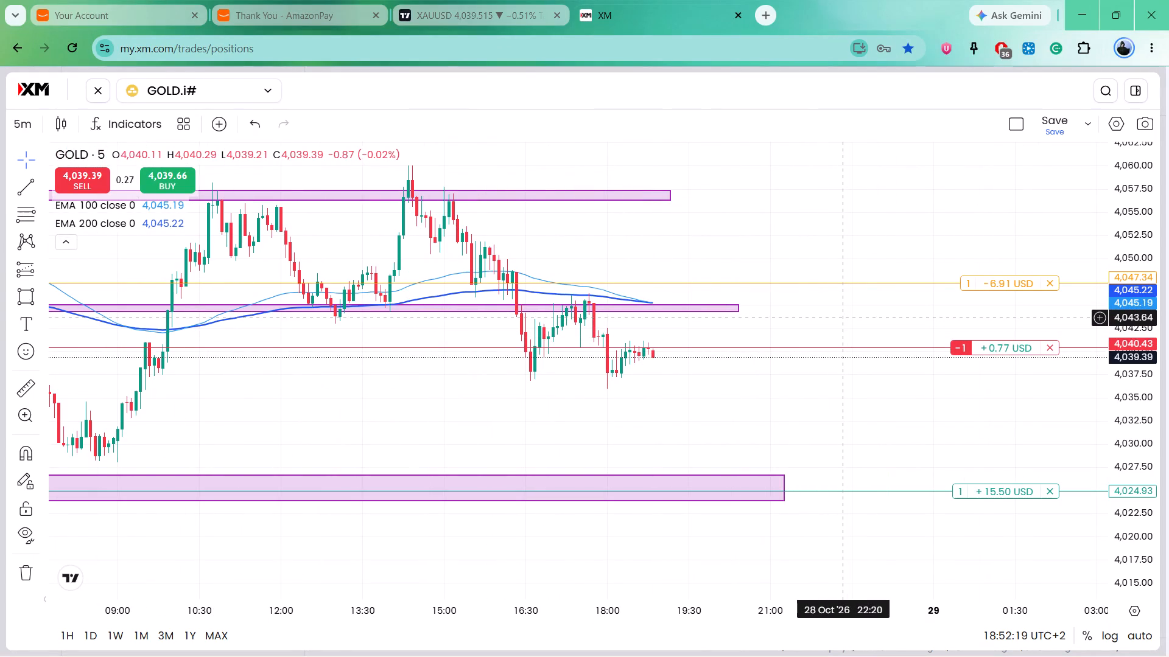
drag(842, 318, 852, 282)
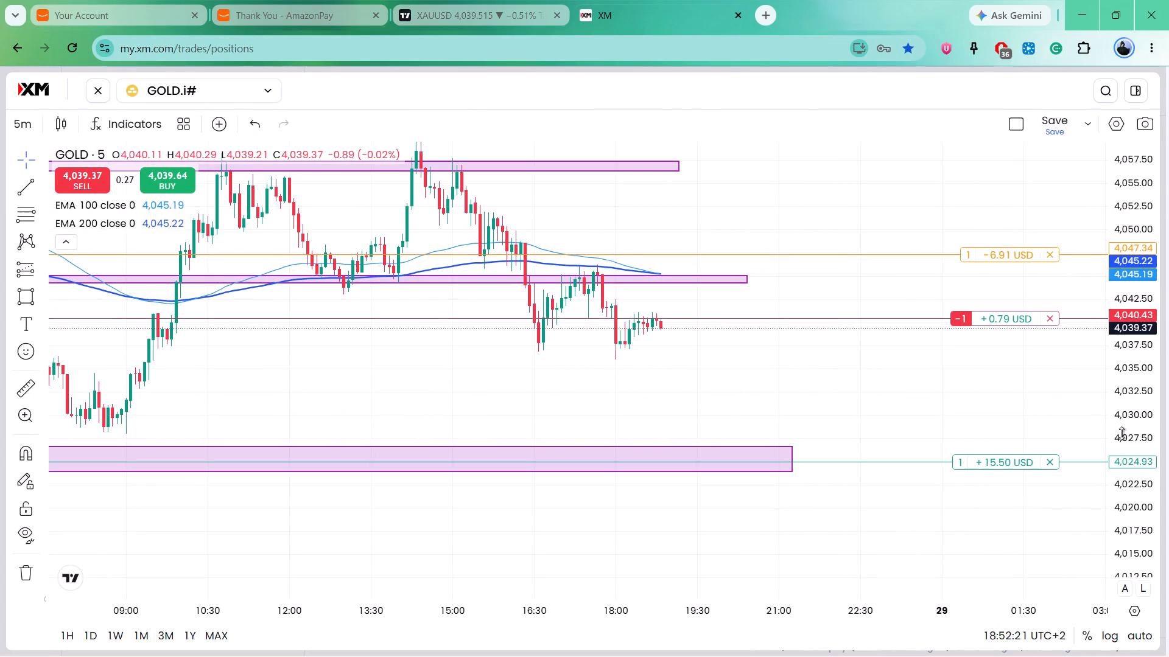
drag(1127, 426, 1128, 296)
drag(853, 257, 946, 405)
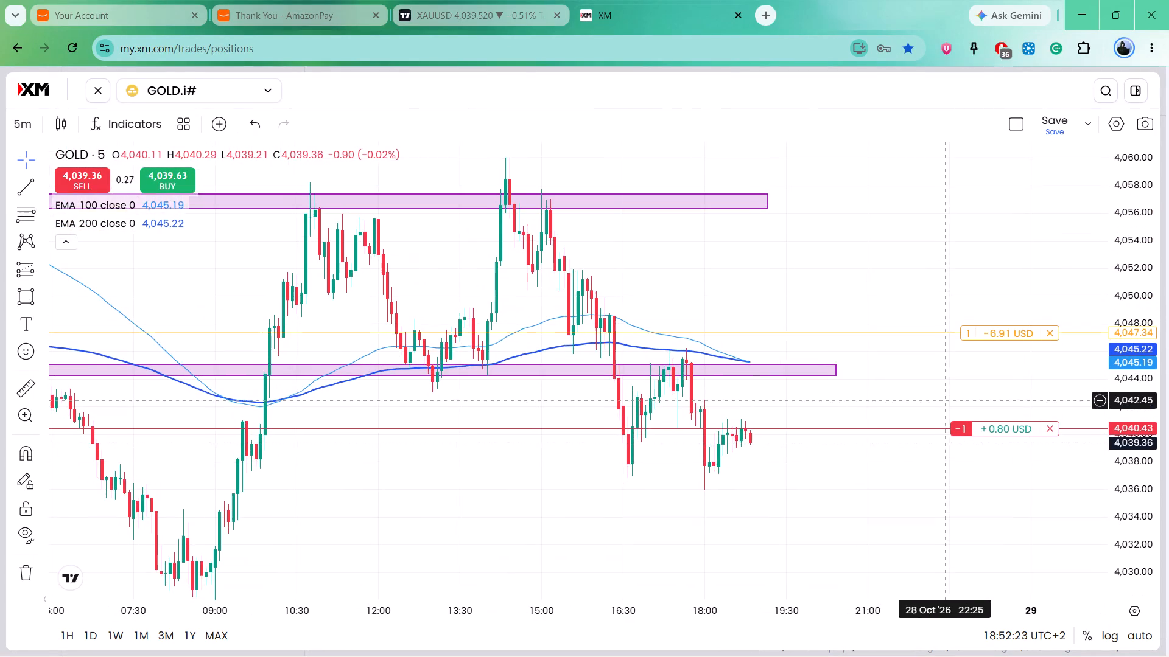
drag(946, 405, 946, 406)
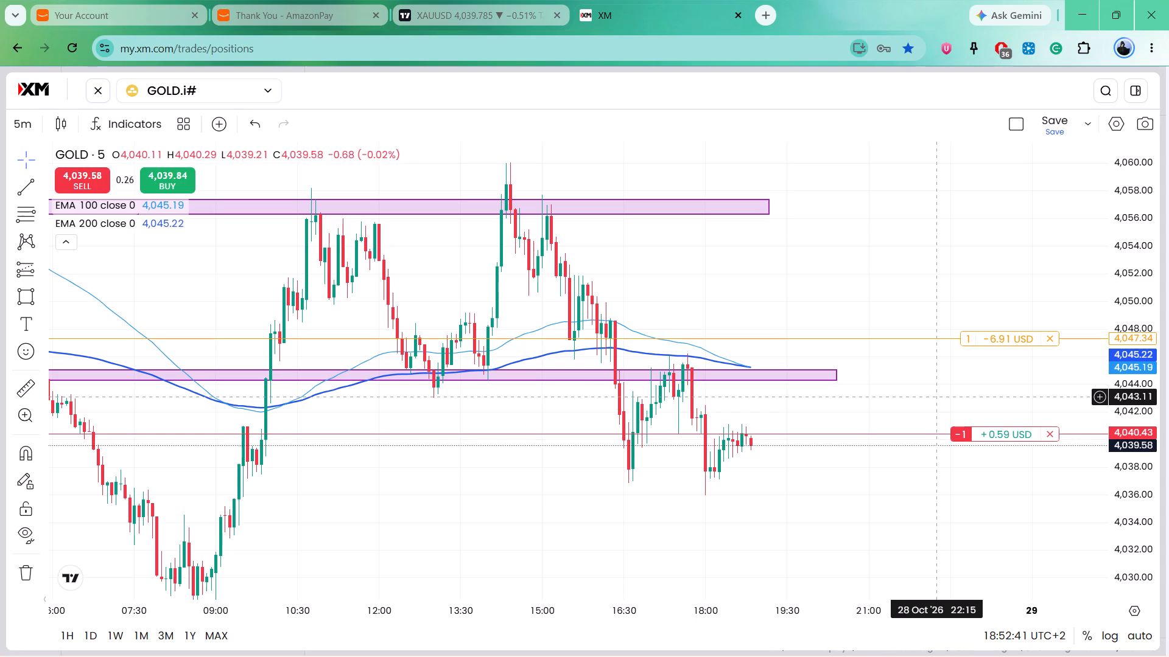
Place a short position projection at the latest candles with entry about 4,040.27 and target about 4,027.51, just above the lower support zone.
drag(1132, 443, 1104, 343)
scroll(885, 417, up, 4)
drag(874, 399, 863, 195)
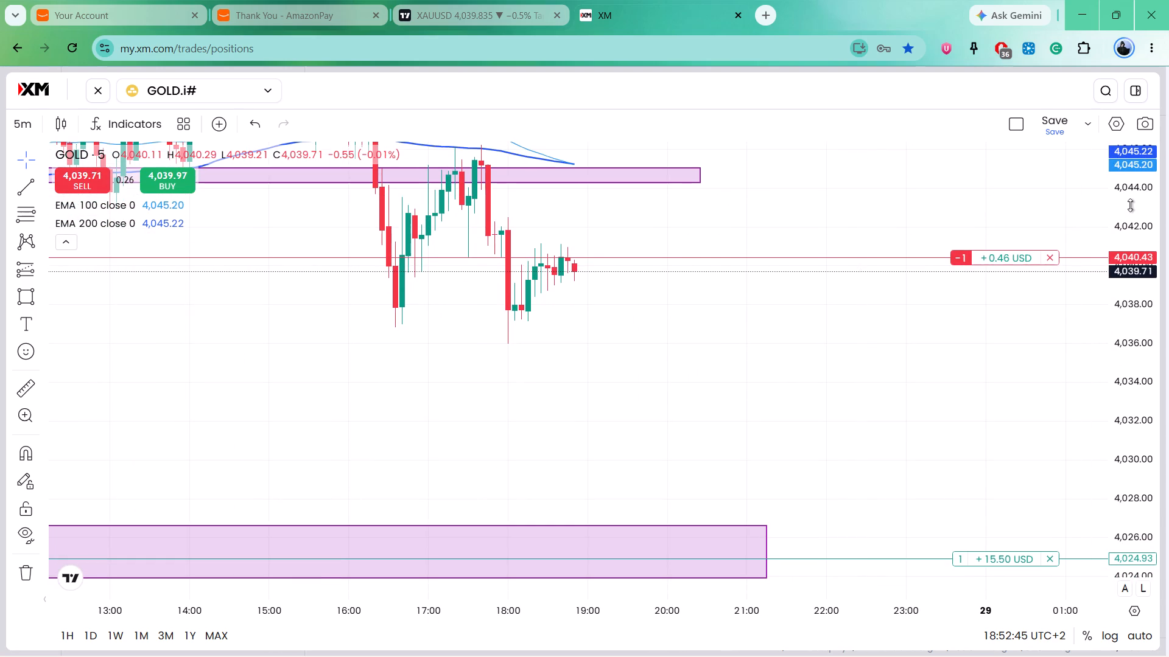
drag(1132, 210, 1129, 383)
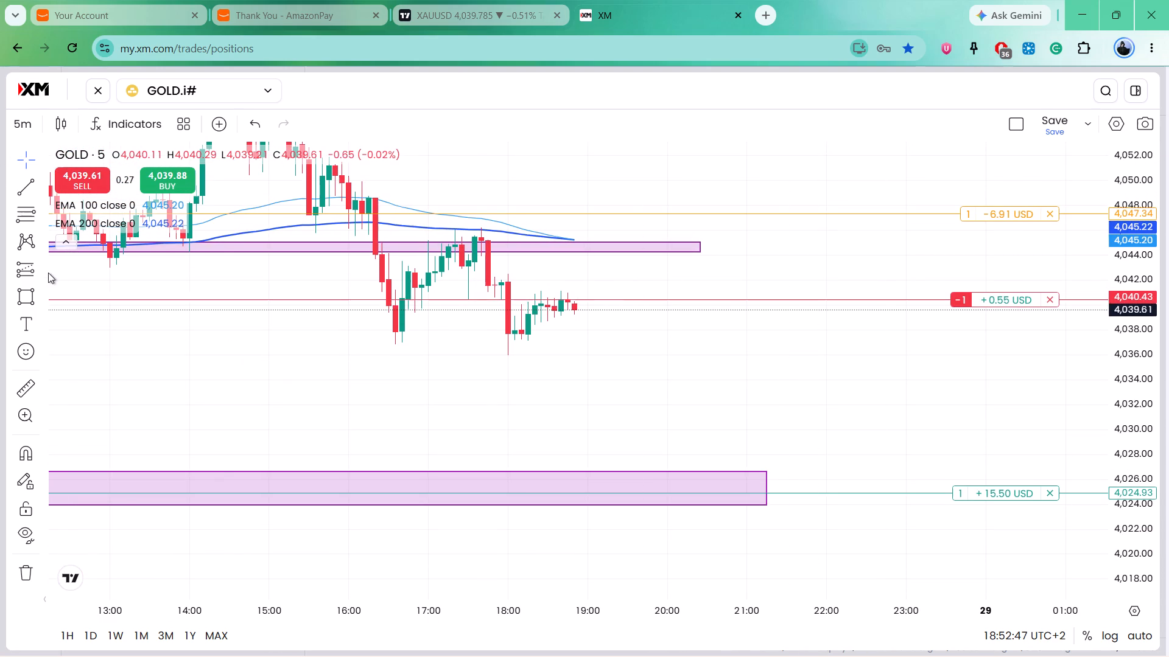
click(41, 273)
click(114, 328)
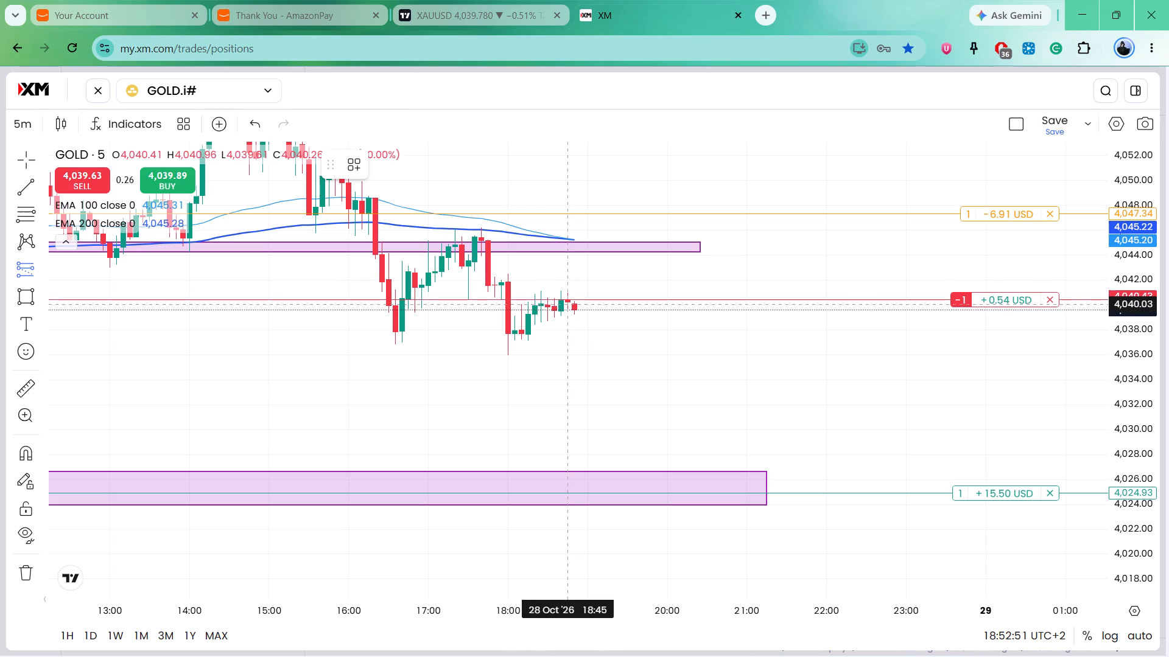
click(566, 301)
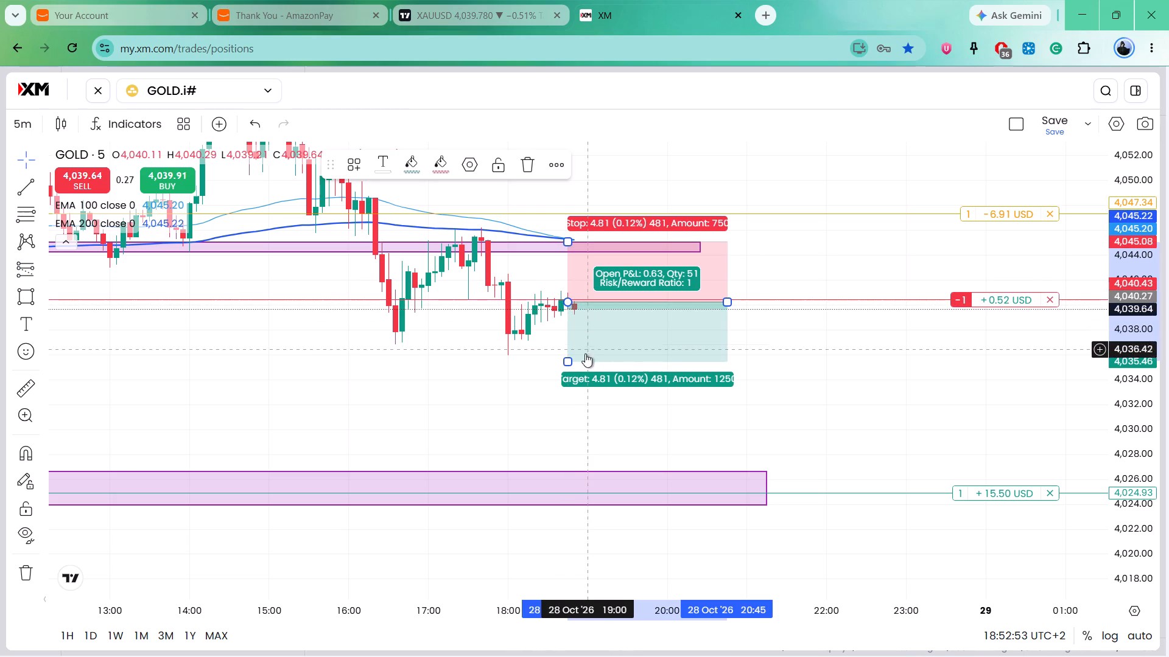
drag(567, 363, 575, 461)
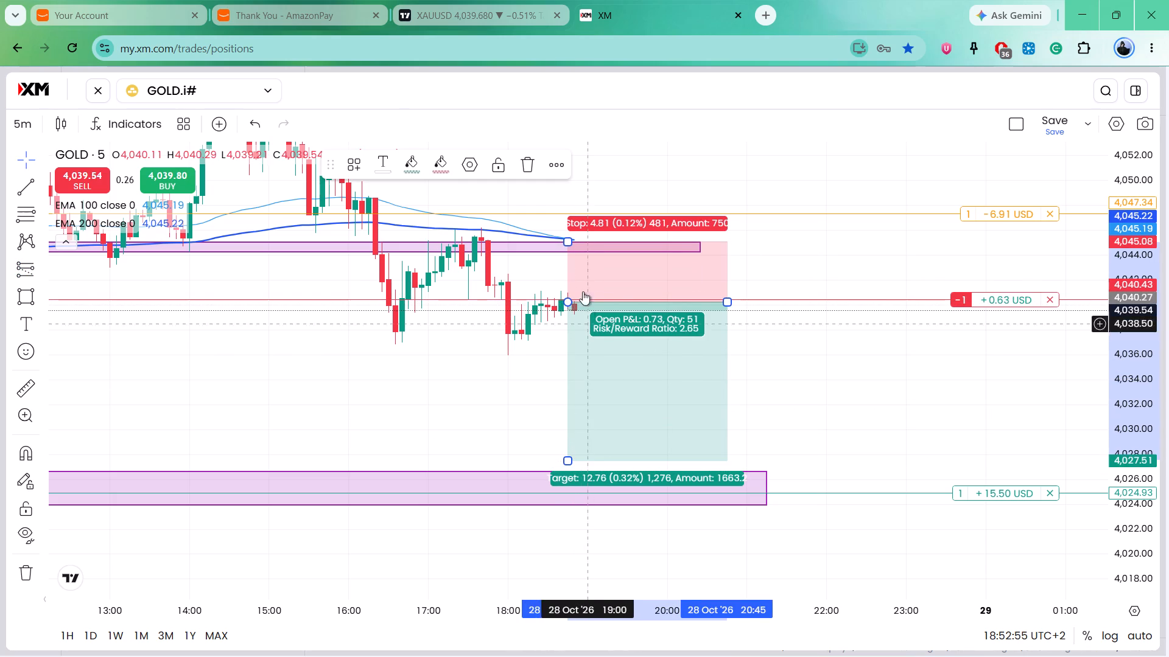
click(812, 257)
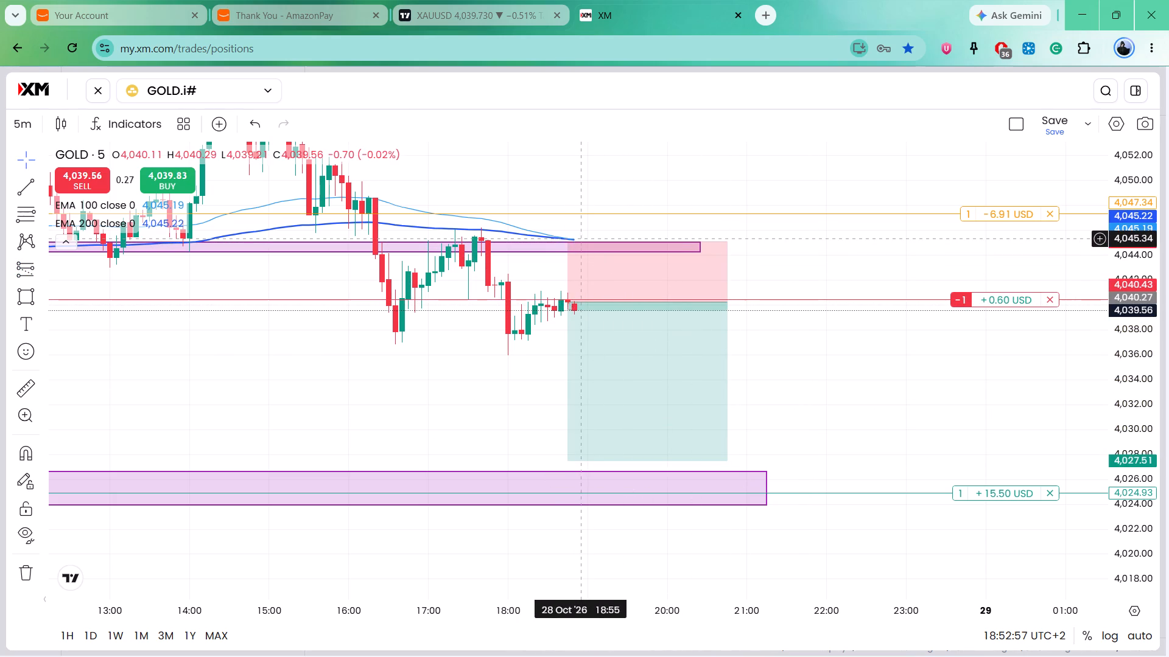
Raise the short position projection's stop level to about 4,046.38, above the purple resistance zone and the EMAs.
drag(570, 240, 575, 228)
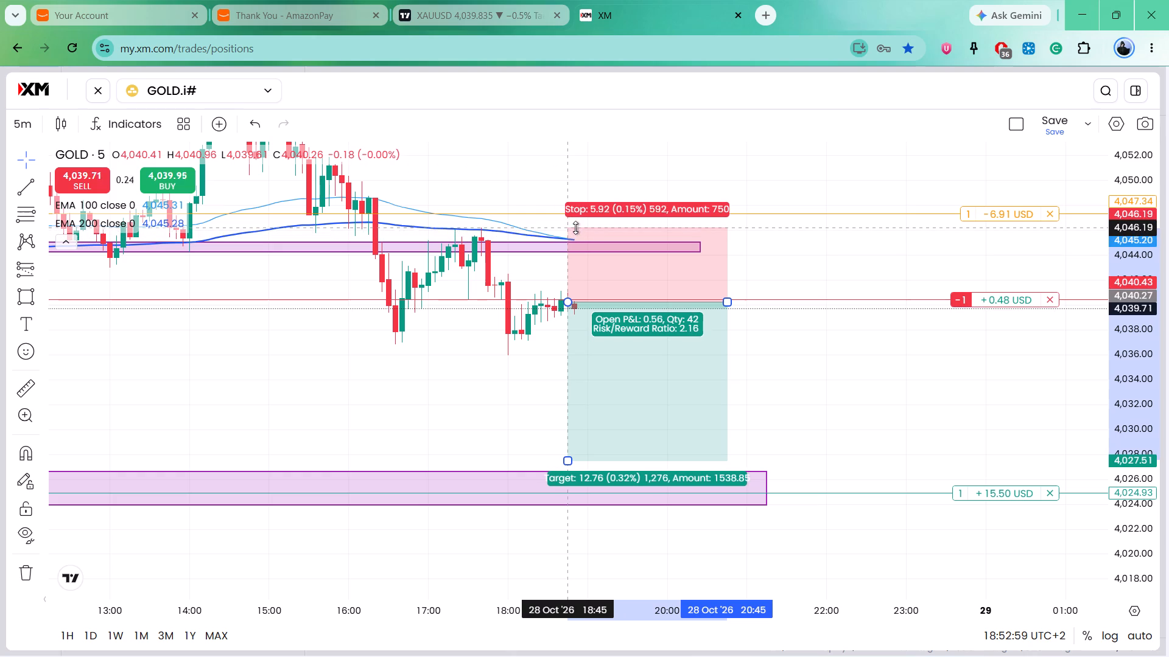
drag(575, 228, 577, 226)
click(792, 267)
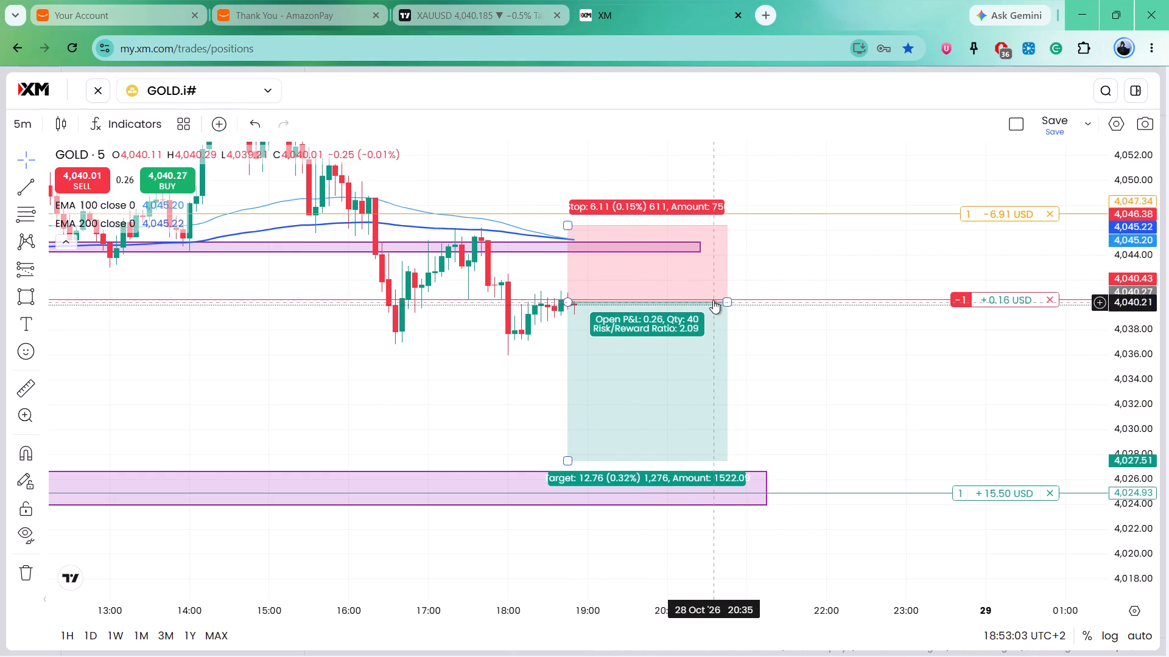
Adjust the short position projection's end time so it extends slightly past 20:45.
drag(727, 300, 711, 307)
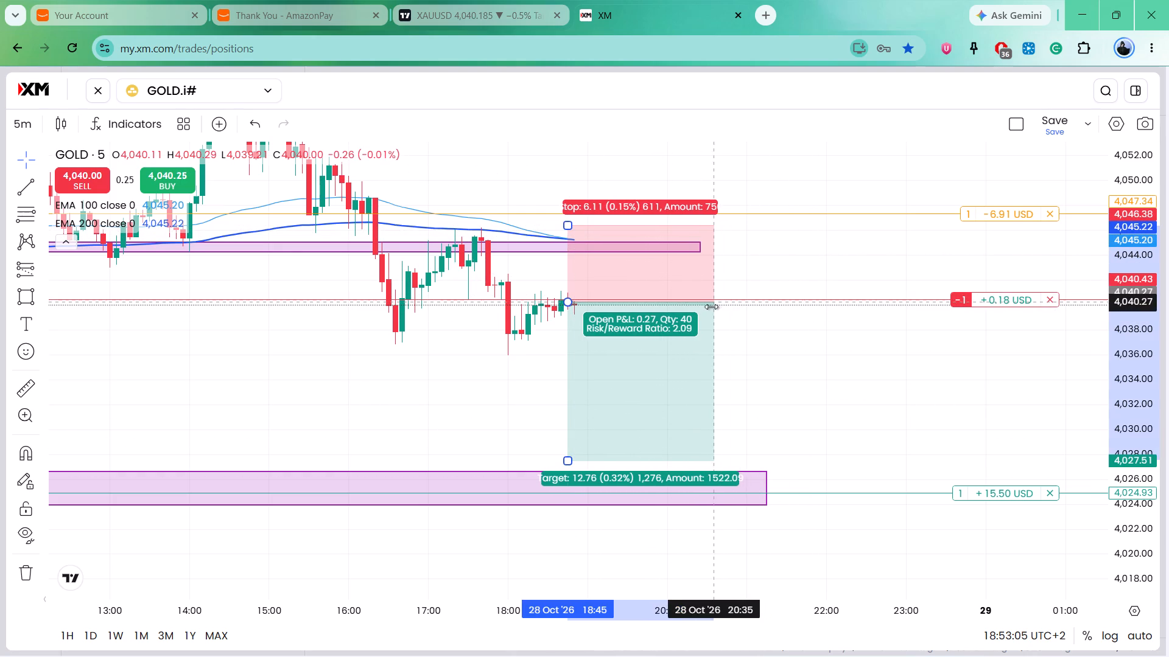
drag(711, 307, 732, 315)
click(818, 367)
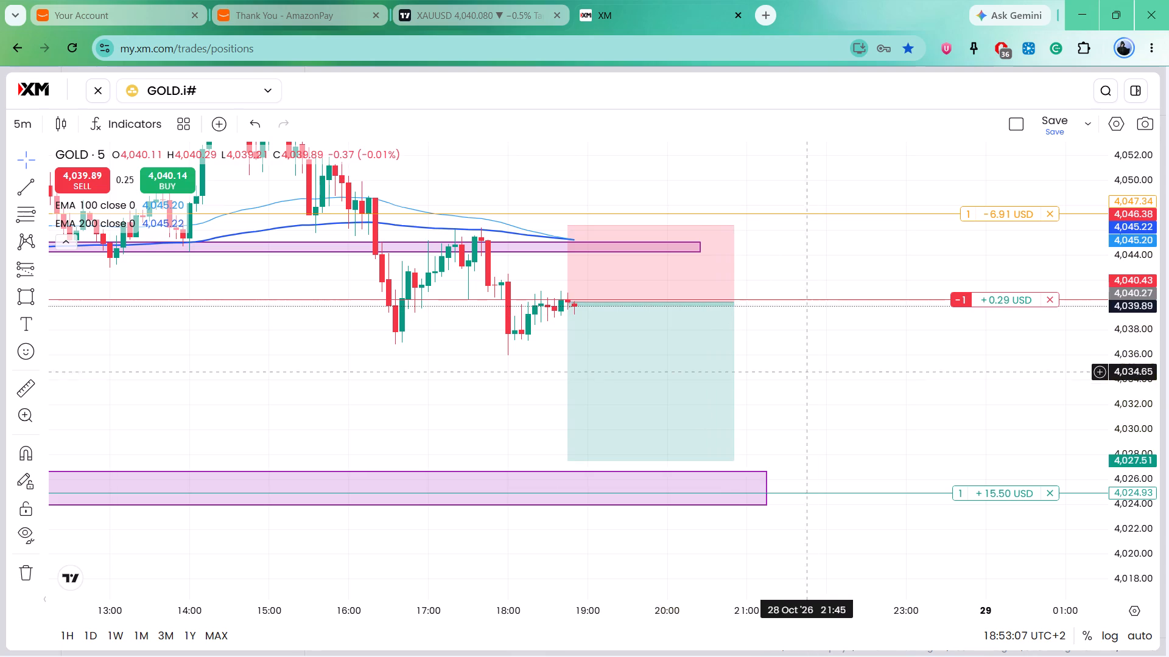
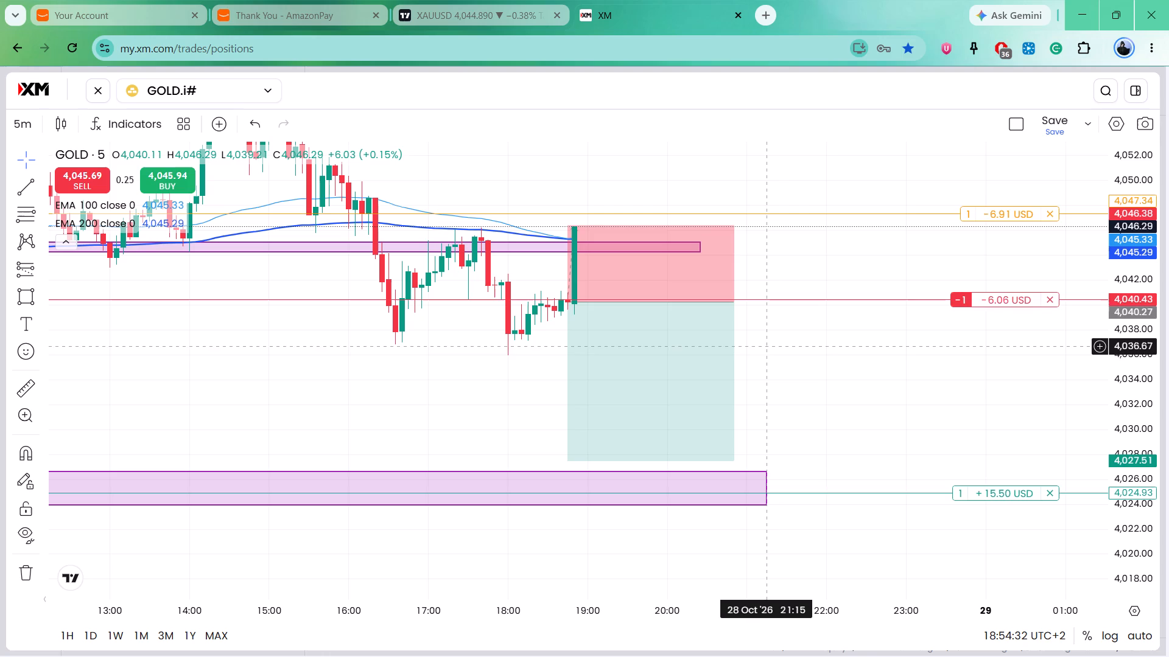
Place a sell limit order for 1 troy ounce of GOLD.i# at 4,046.56, near the short projection's stop level.
scroll(837, 296, down, 4)
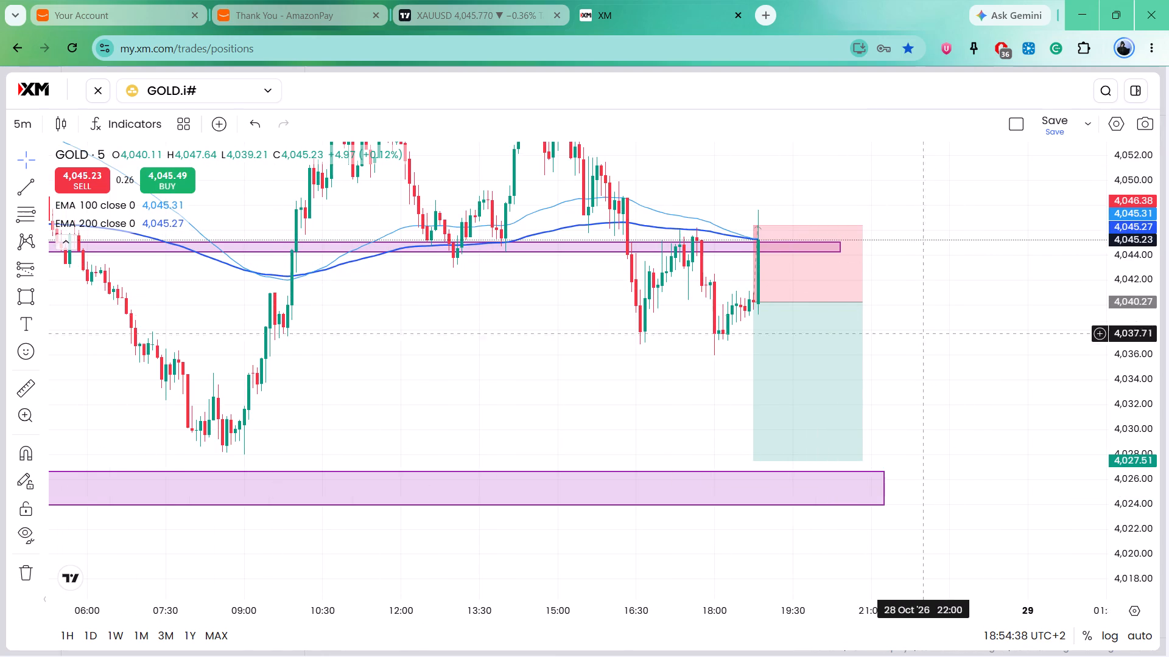
drag(987, 234, 983, 275)
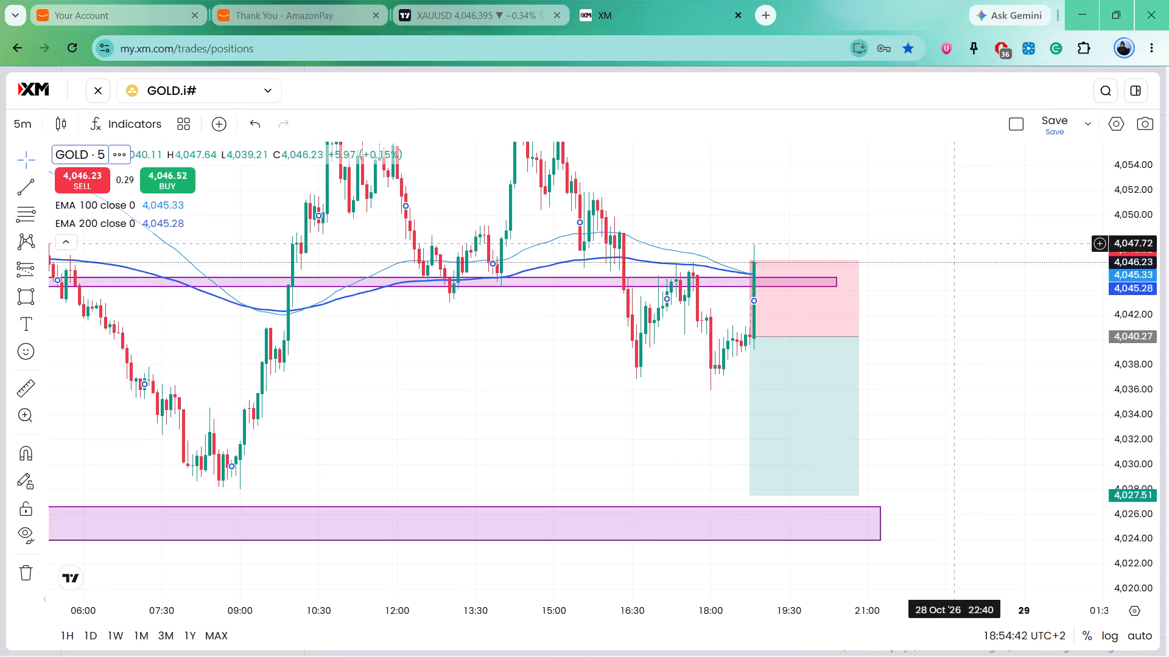
click(1100, 258)
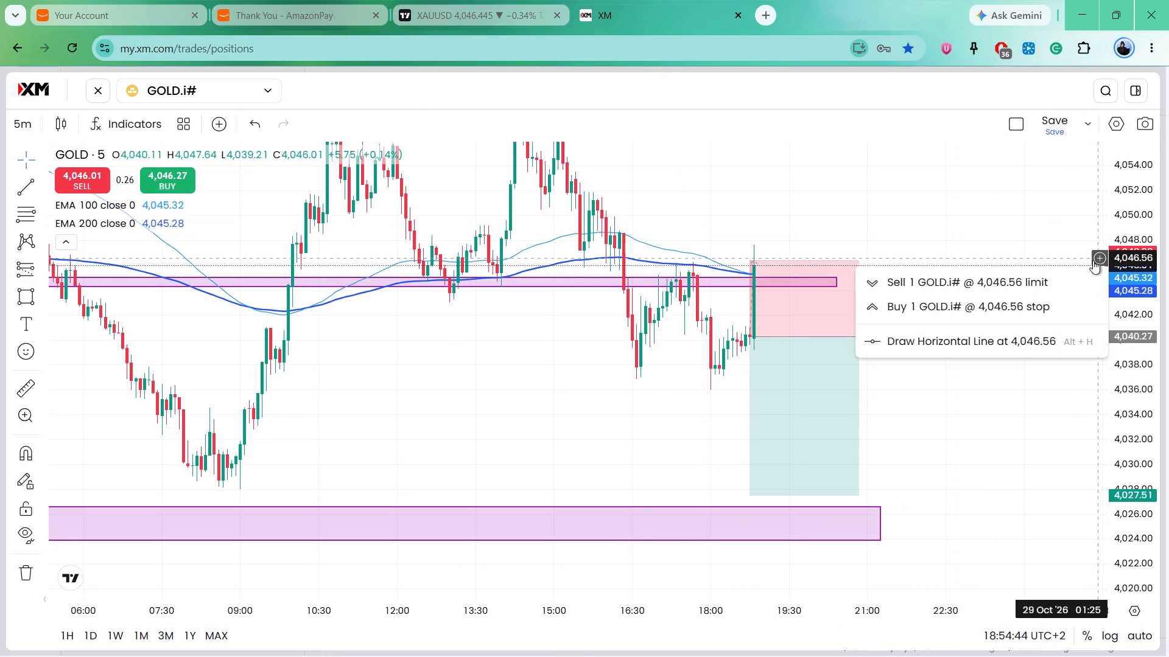
click(1030, 276)
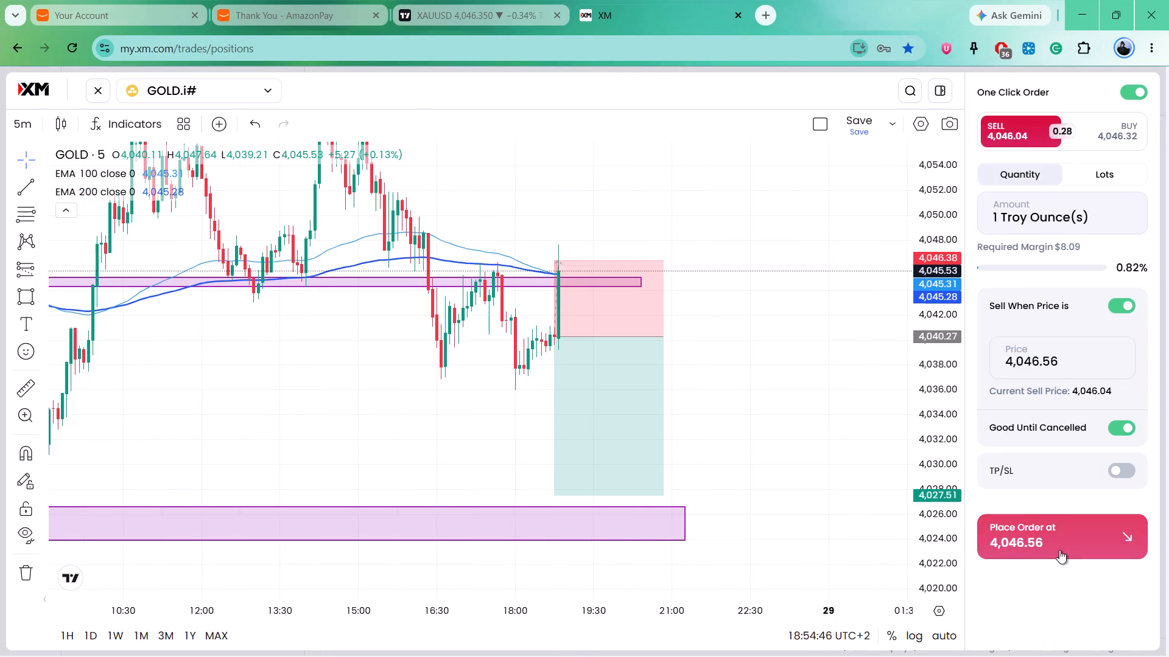
click(1057, 548)
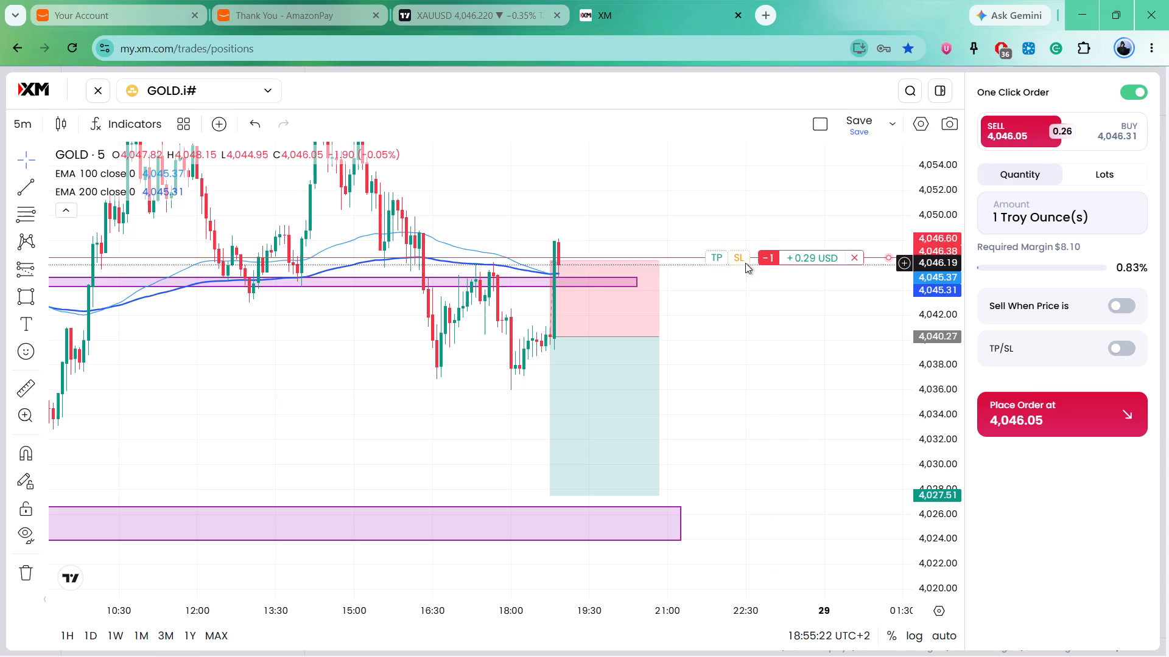
Set a take profit on the open GOLD.i# sell position at about 4,045.40, just below its entry.
drag(721, 256, 719, 273)
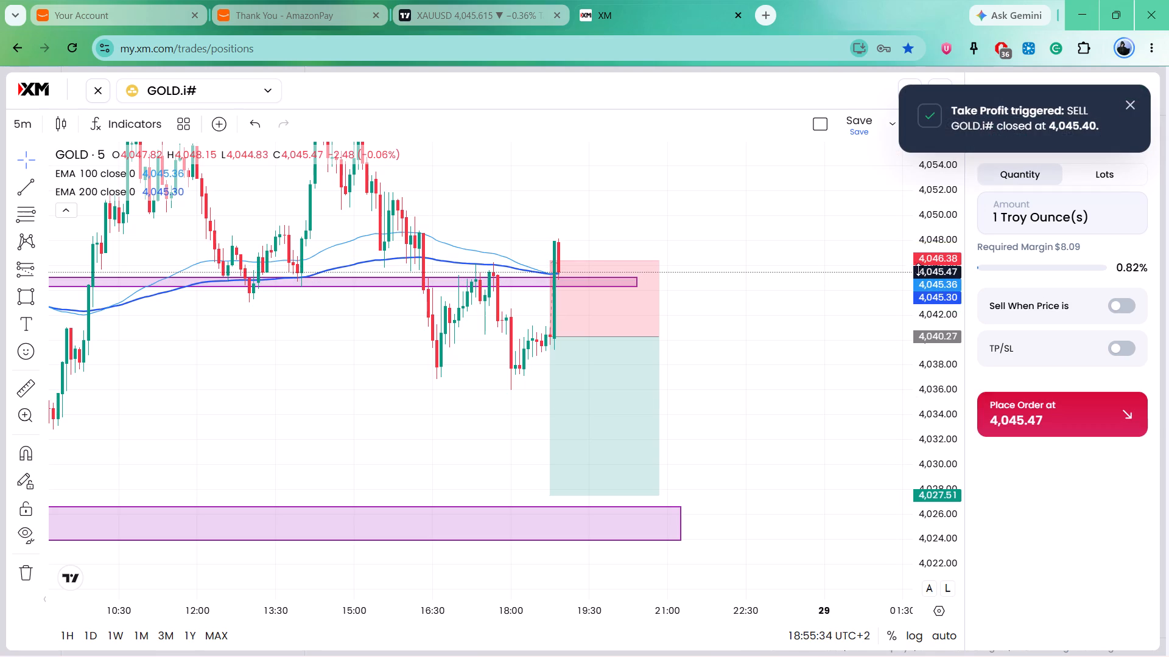
Place a new sell limit order for 1 troy ounce of GOLD.i# at 4,046.99.
click(906, 252)
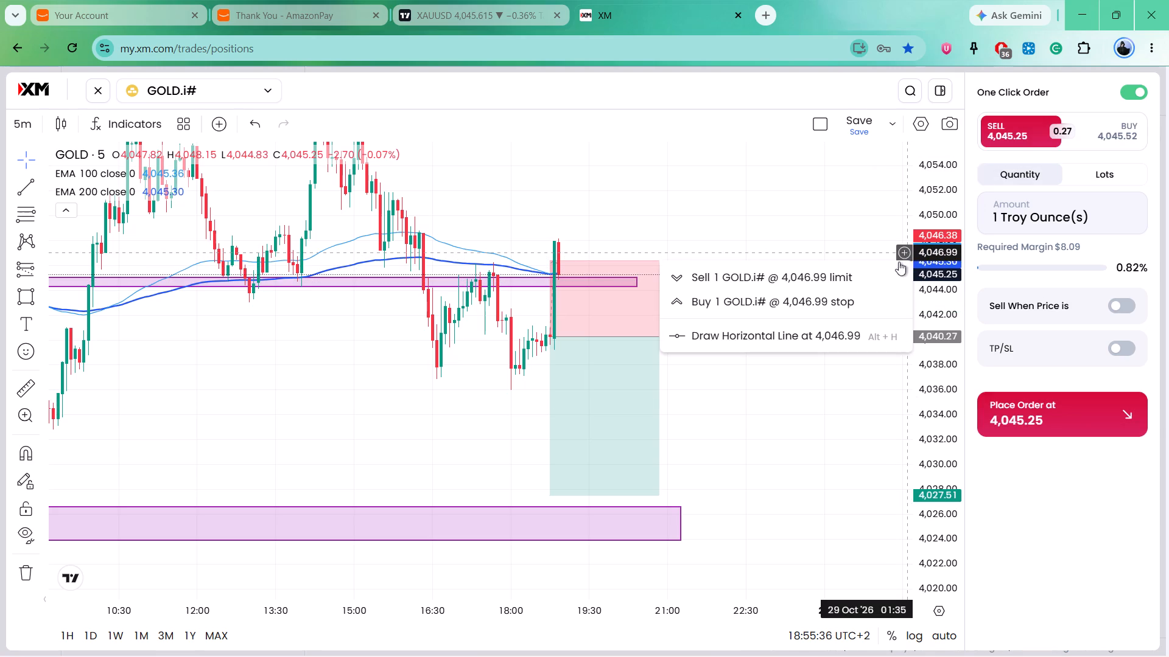
click(874, 272)
click(1051, 537)
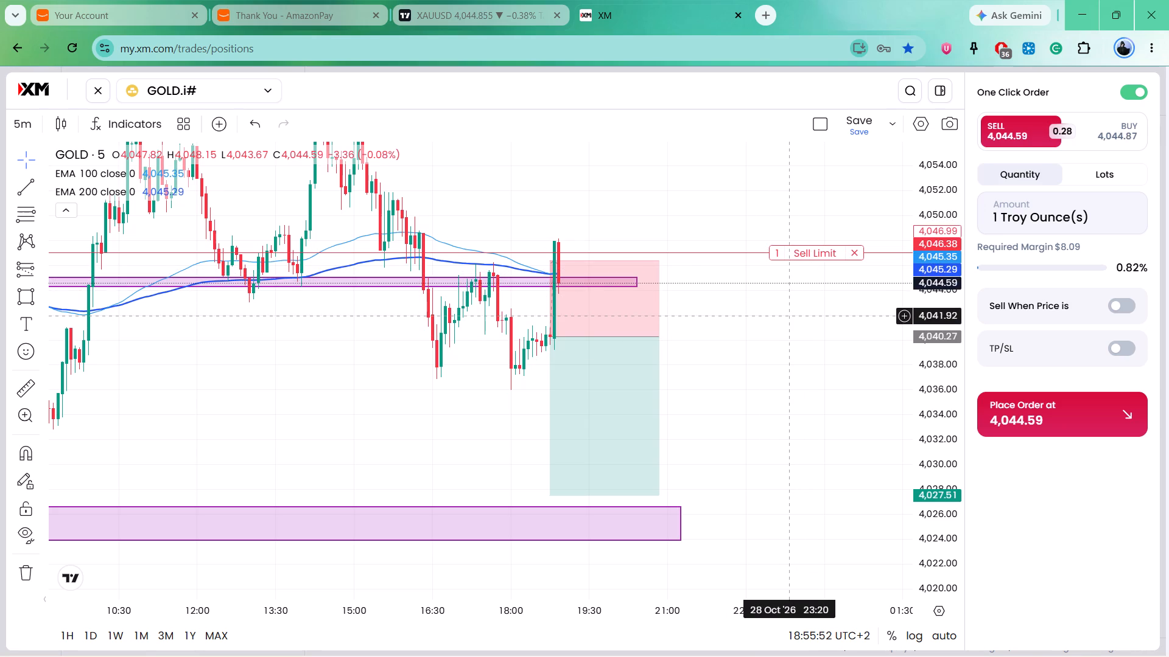
Open YouTube in a new tab and search for "live trading".
click(776, 8)
click(311, 461)
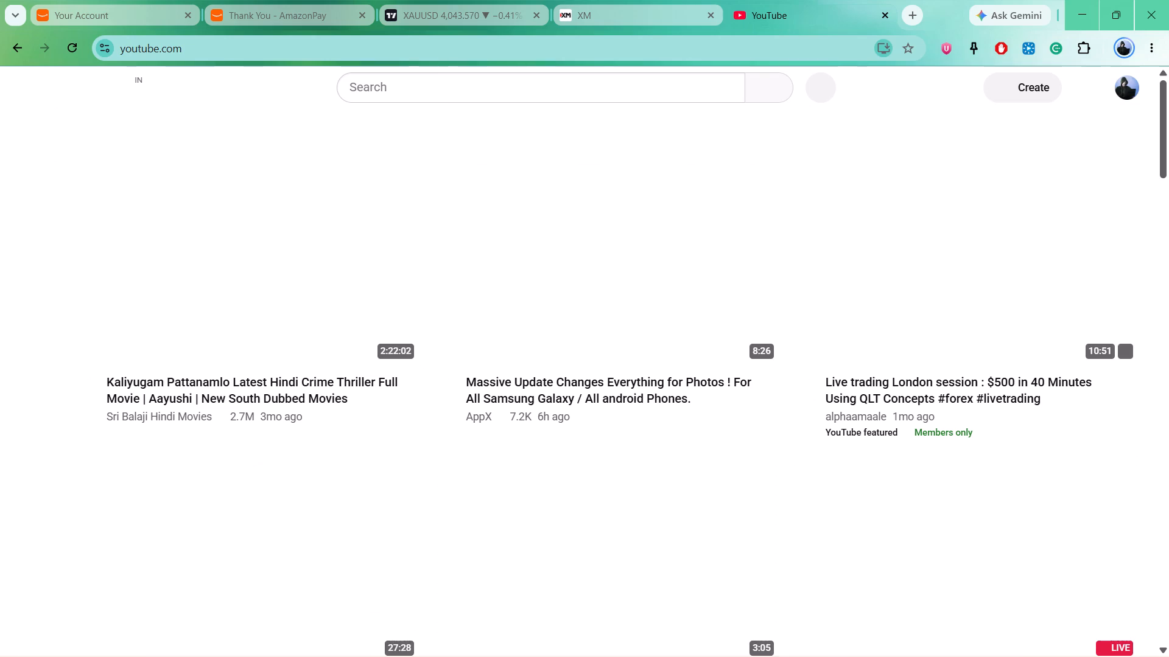
click(446, 83)
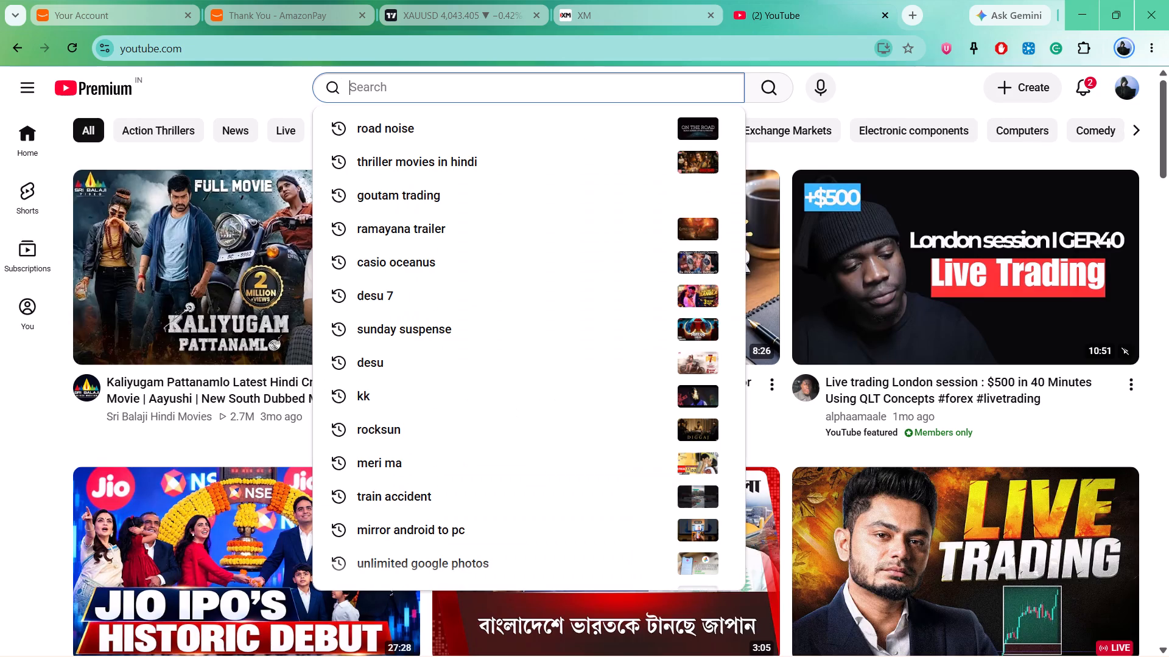
text(live)
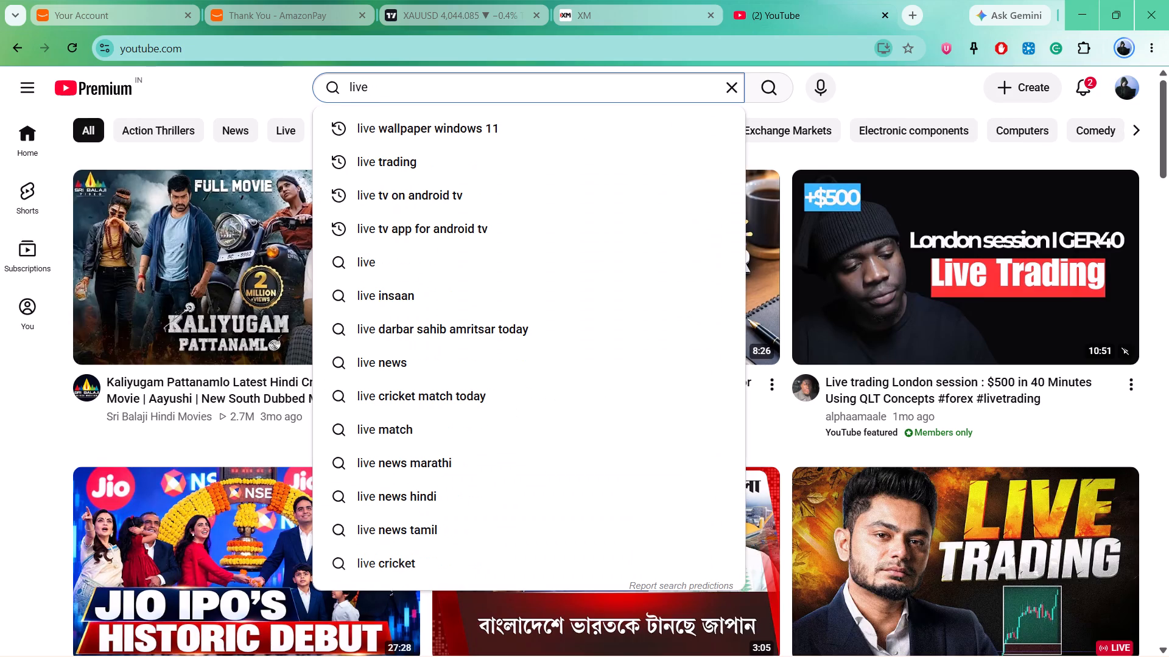
key(space)
key(Down)
key(Down)
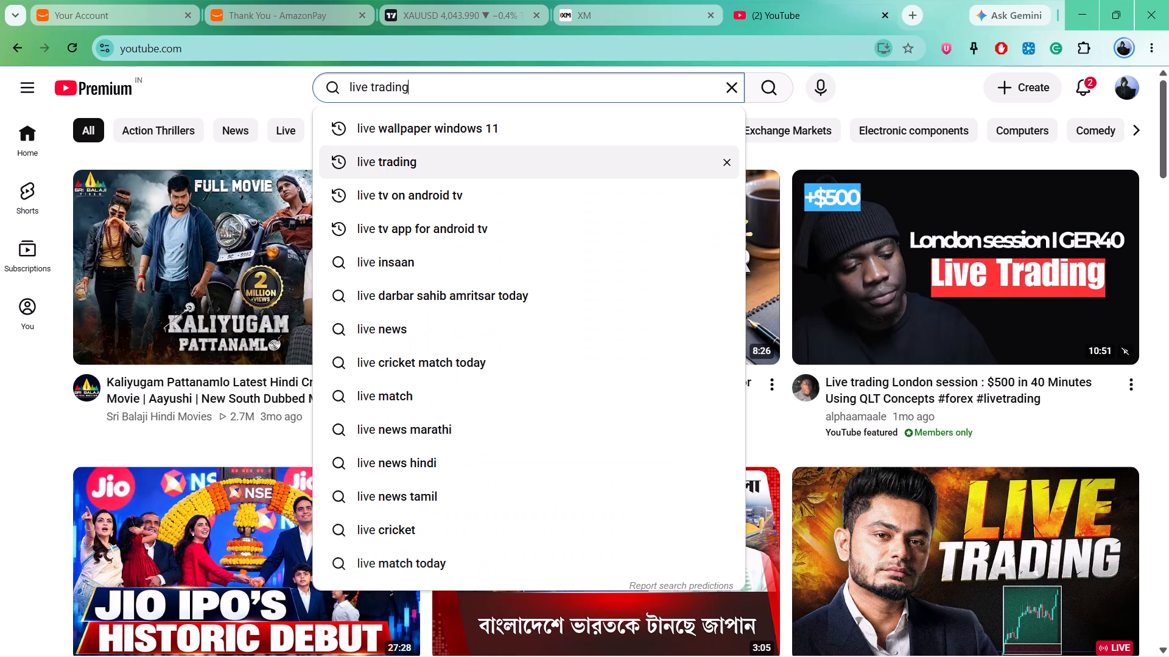
key(Return)
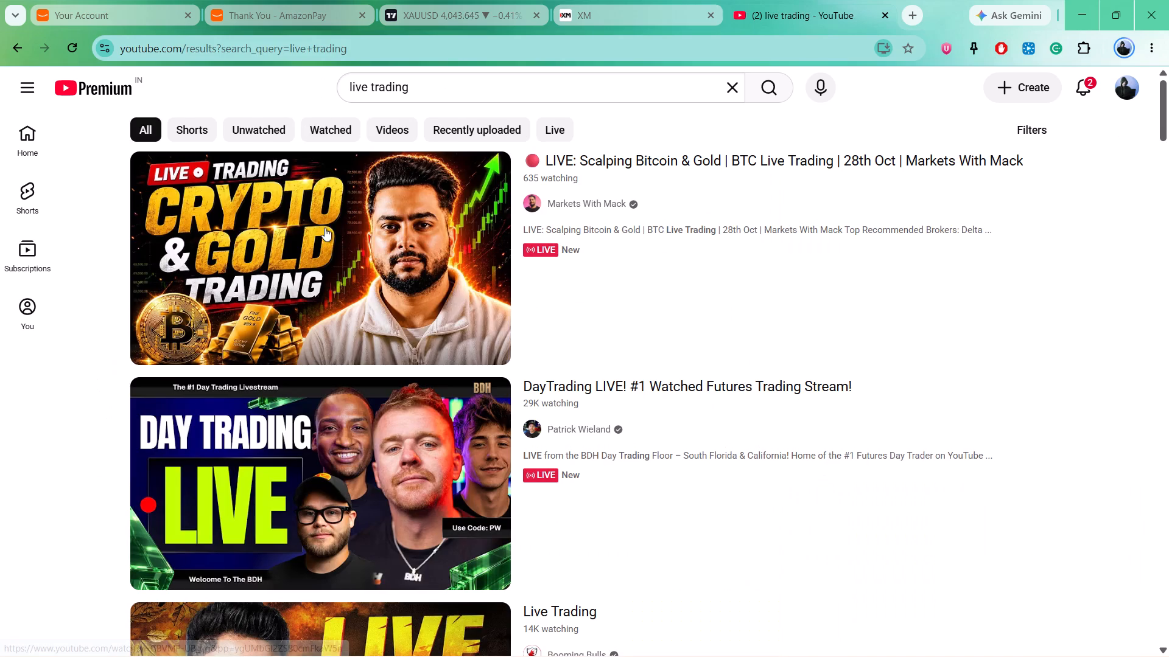
Open the Markets With Mack live stream on scalping Bitcoin and gold in its own tab and watch it.
right_click(313, 224)
click(356, 236)
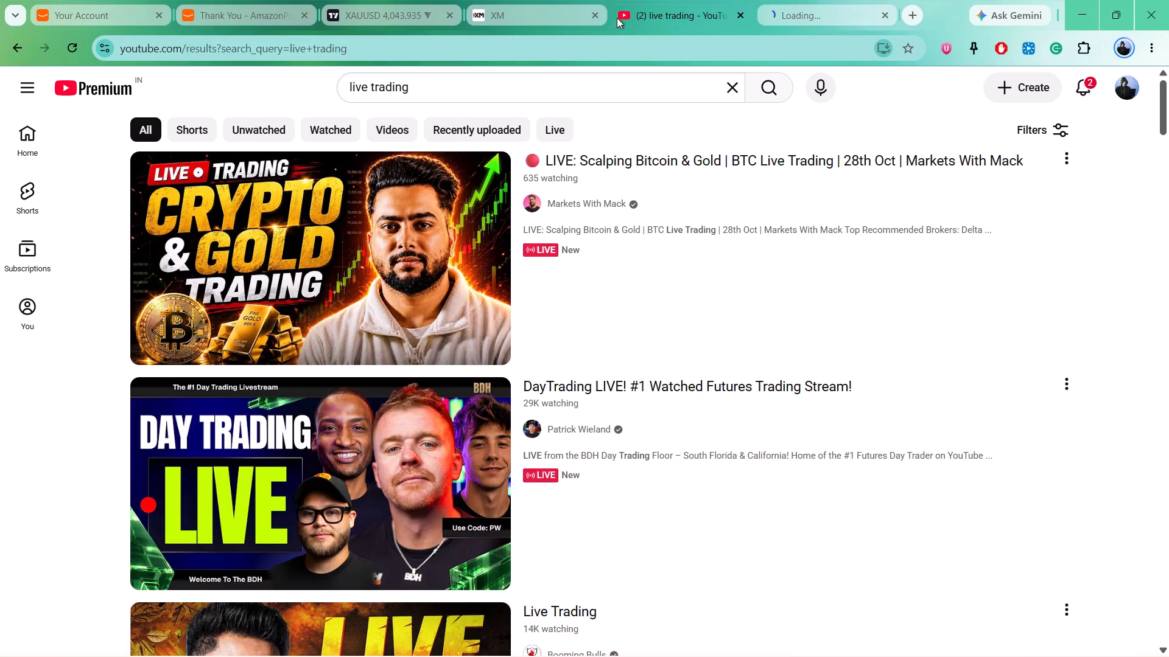
click(806, 0)
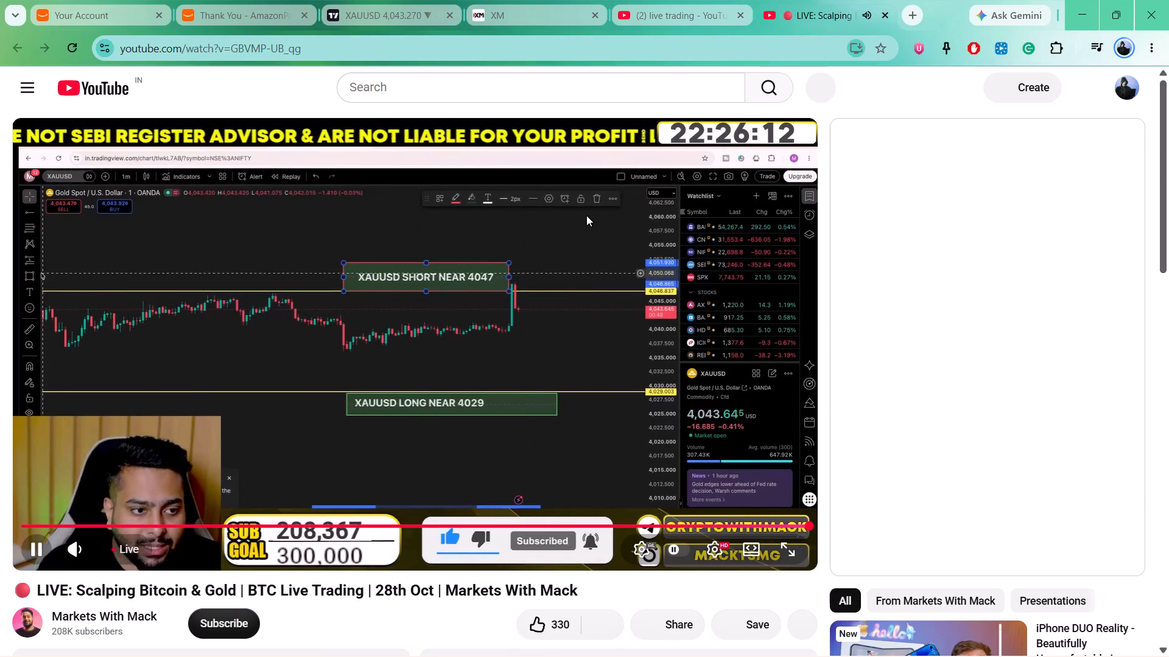
Compare the gold levels on the Markets With Mack stream with the sell limit order on the XM chart.
click(442, 0)
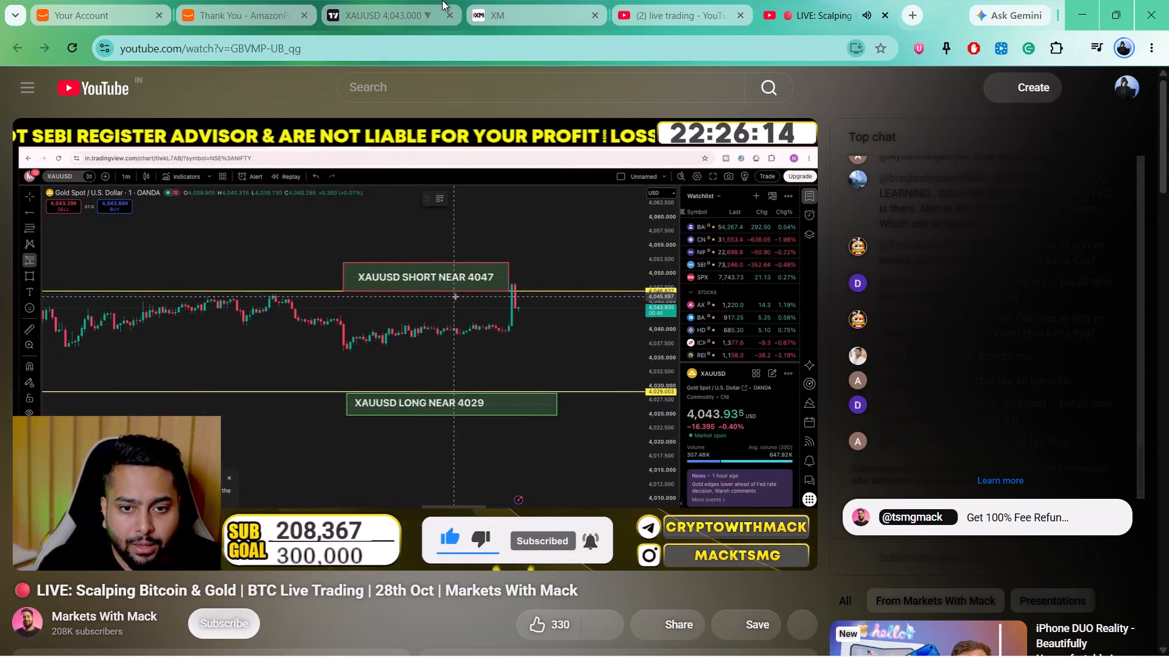
click(462, 0)
click(508, 0)
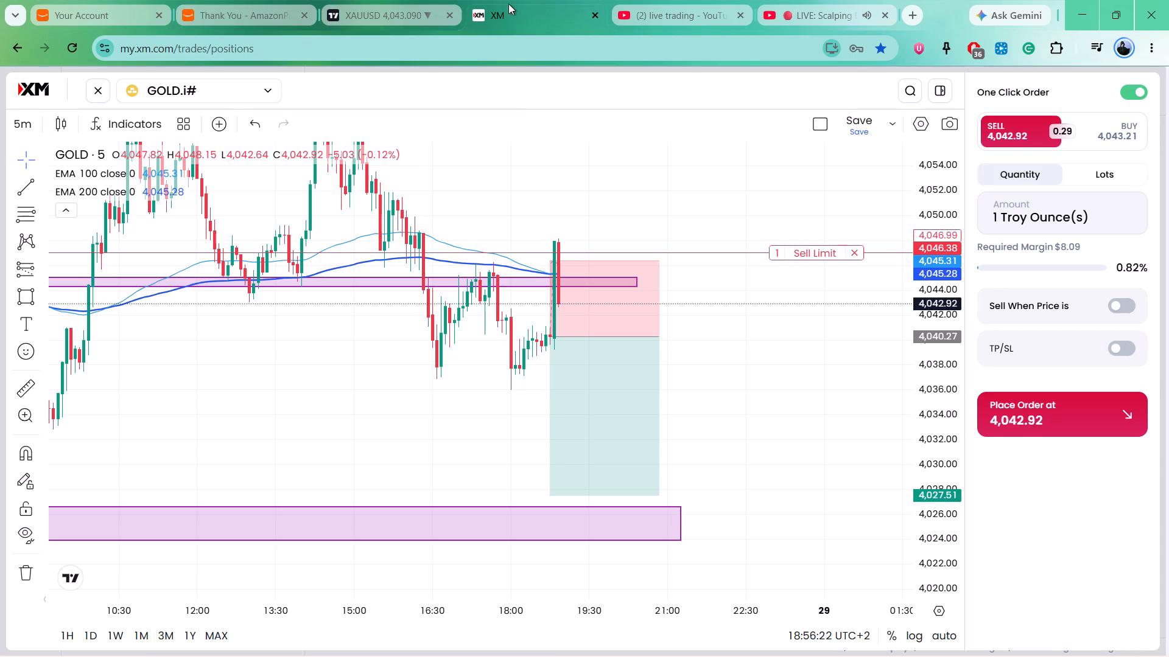
click(846, 0)
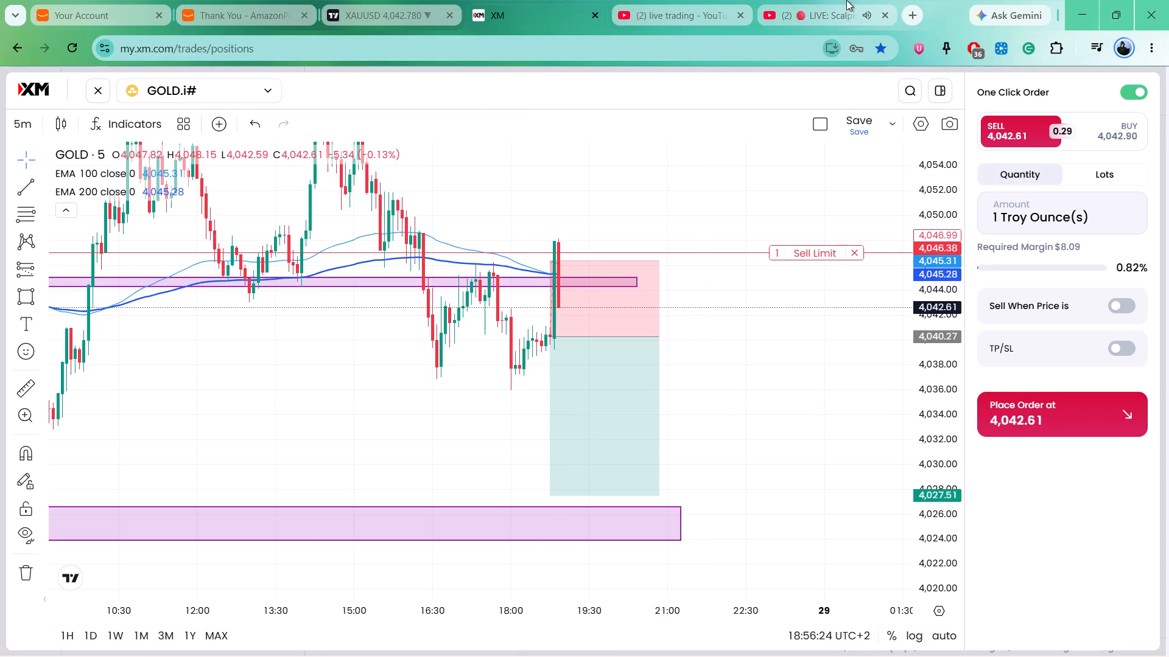
click(605, 367)
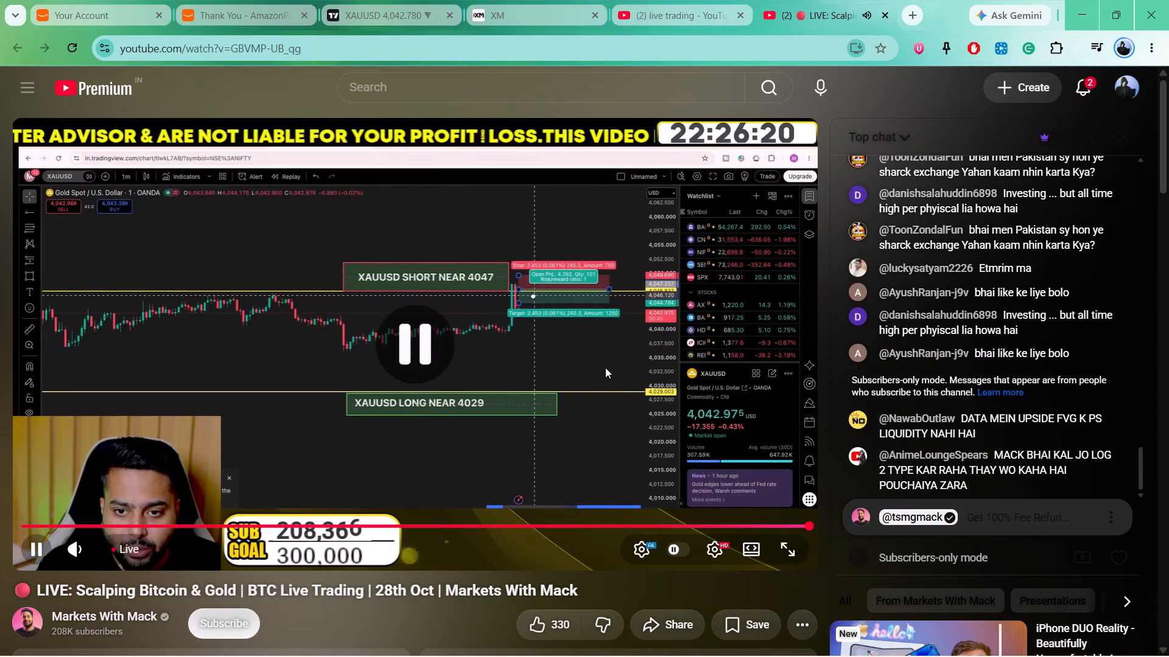
click(605, 367)
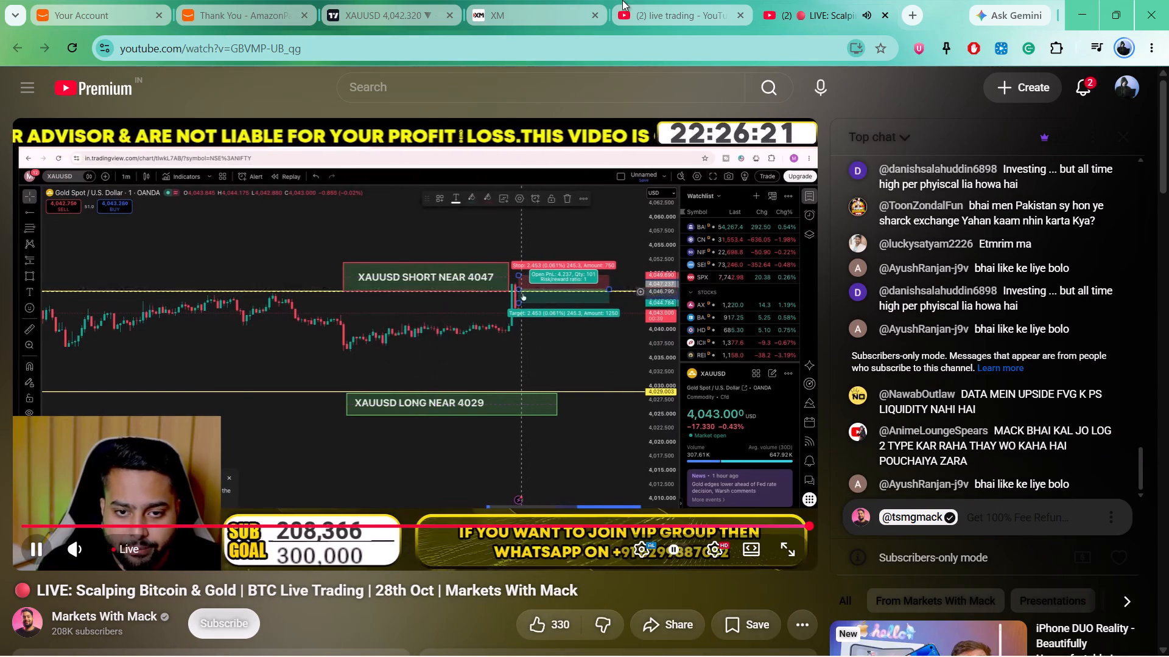
click(658, 0)
Lower the pending GOLD.i# sell limit order on the XM chart to 4,044.61, inside the purple resistance zone.
click(469, 0)
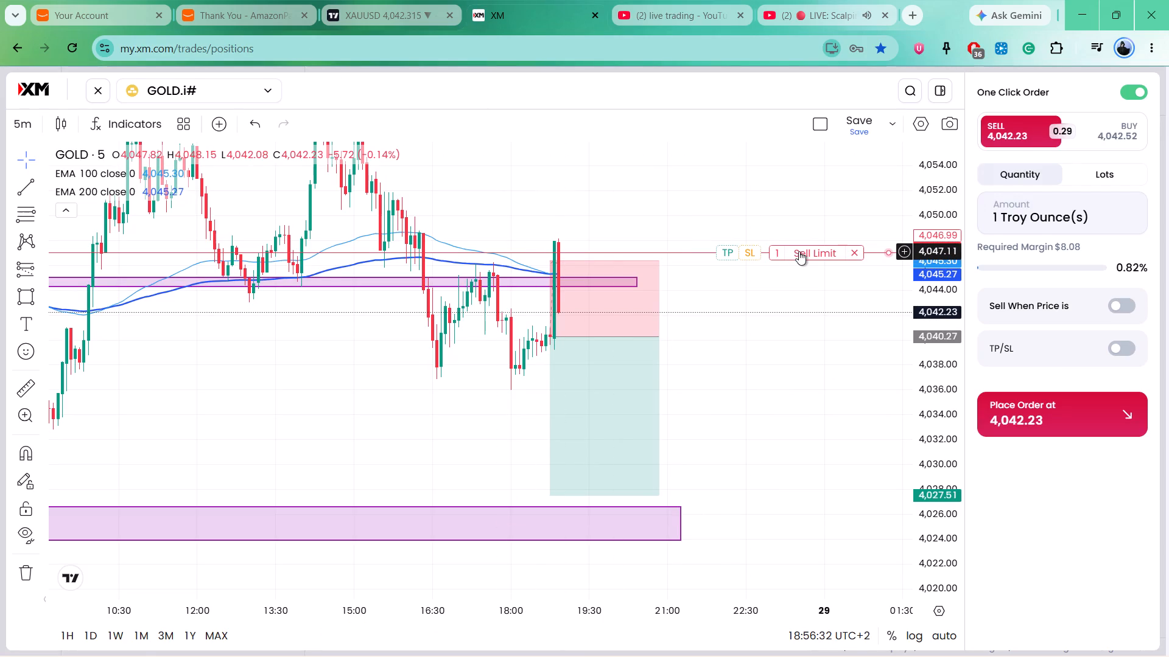
drag(799, 251, 804, 285)
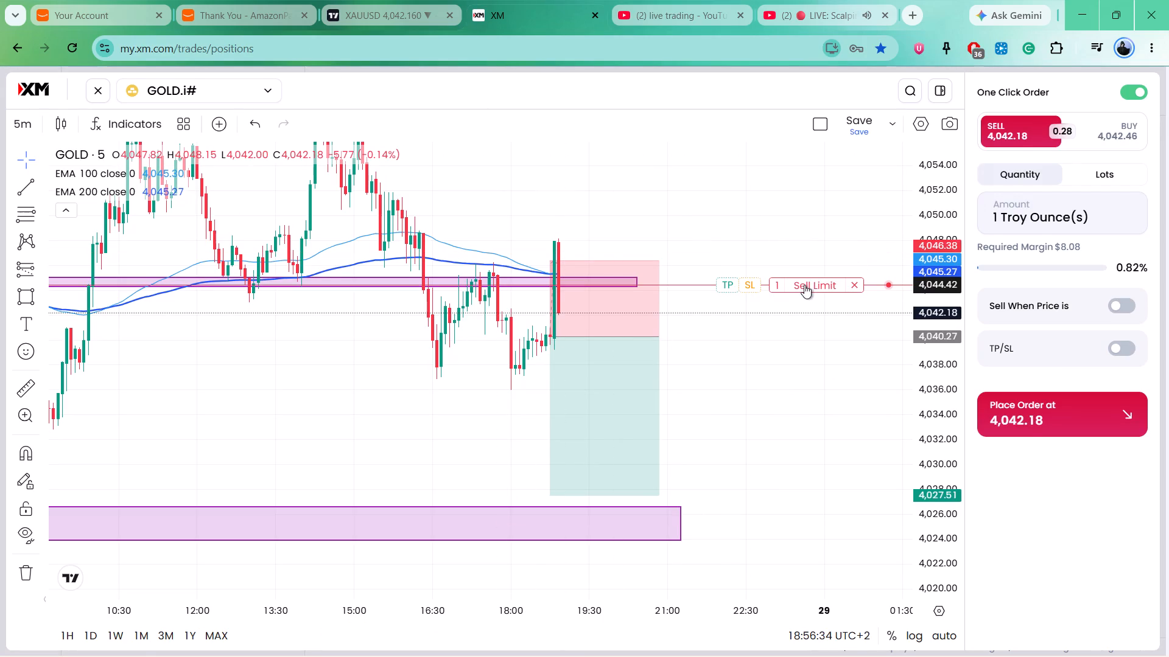
drag(804, 285, 806, 282)
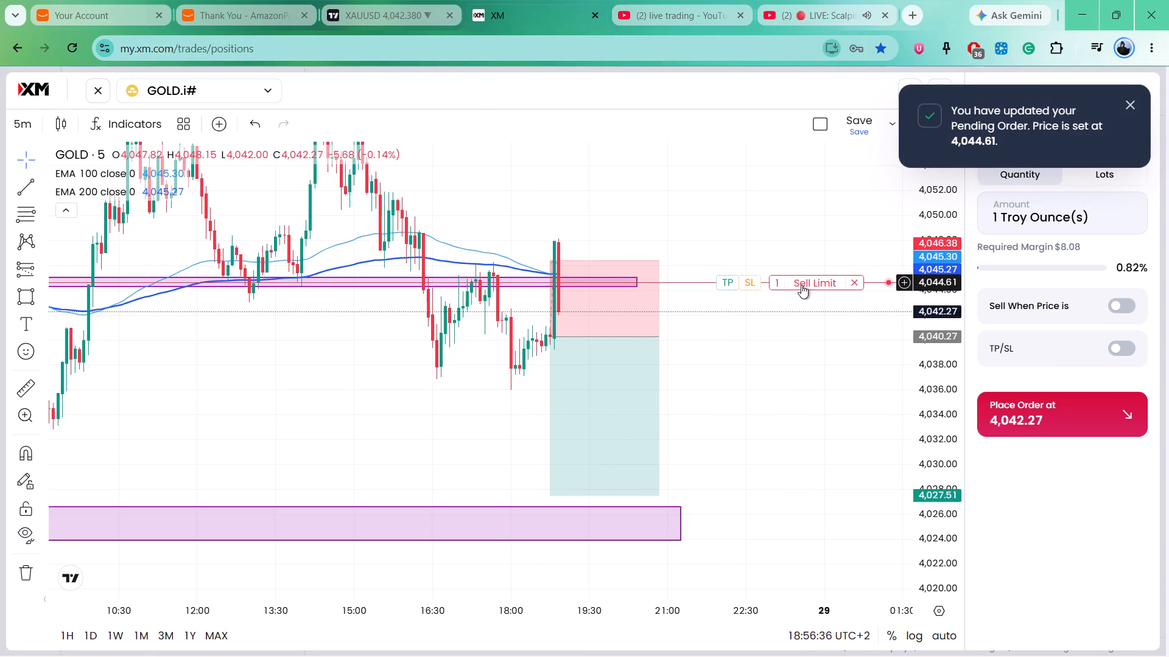
Check the gold short setup on the Markets With Mack stream again.
click(815, 0)
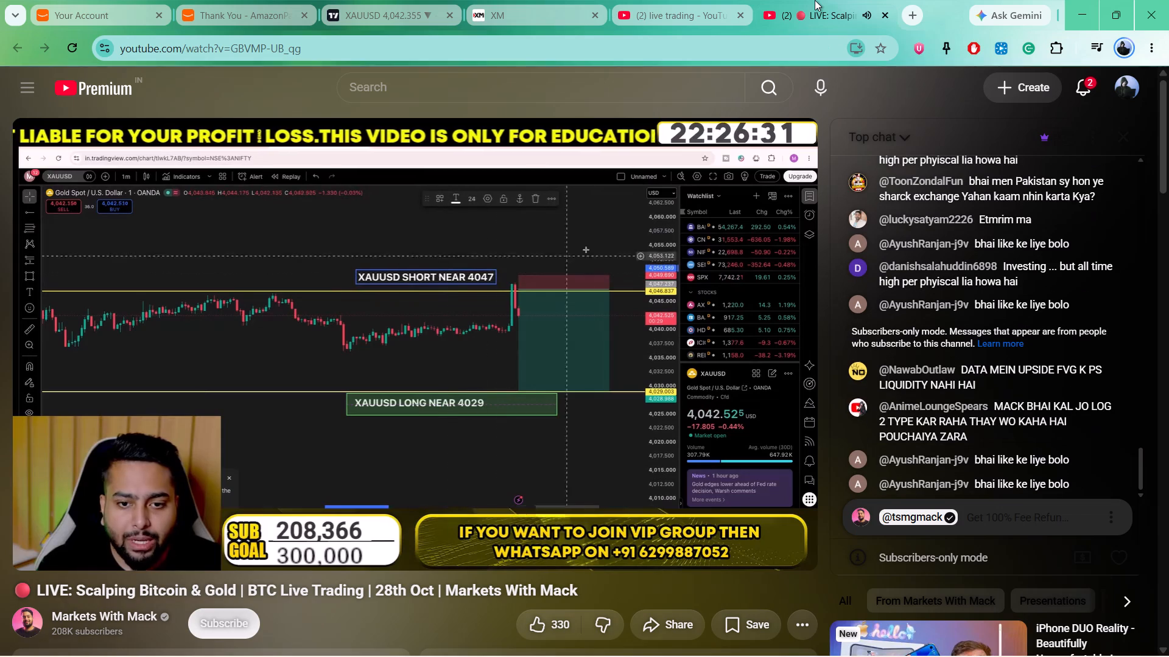
click(692, 0)
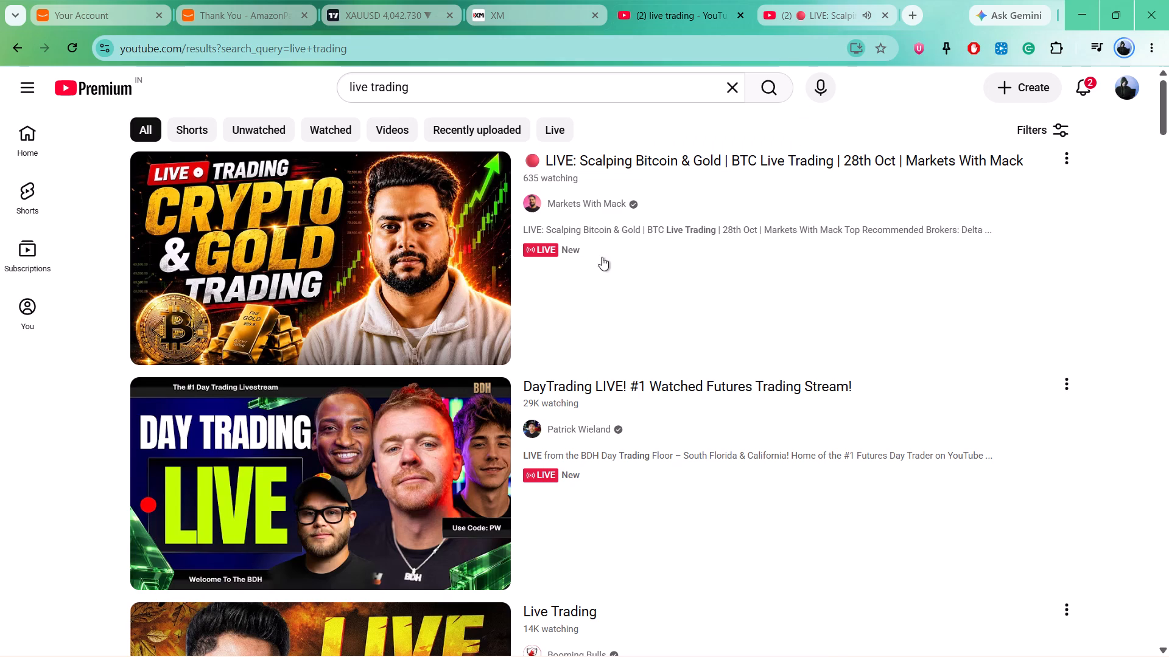
Shift the short position projection on the XM chart down to entry about 4,038.30 and stop about 4,044.41, starting one candle further on.
click(510, 0)
scroll(584, 341, down, 3)
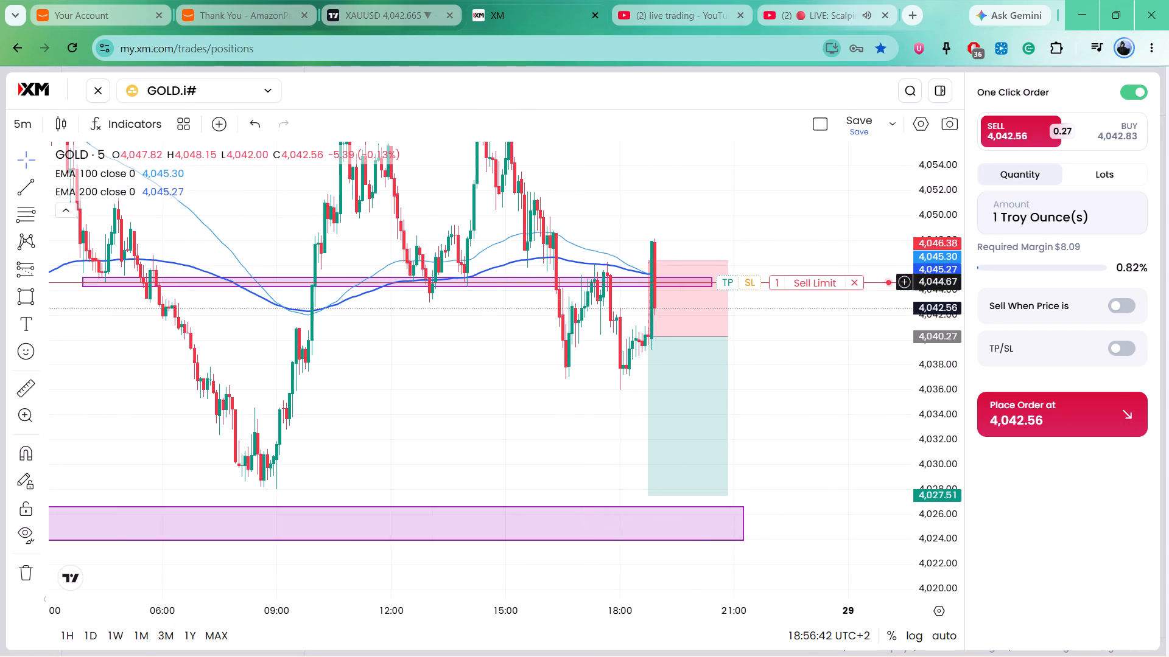
drag(932, 203, 922, 482)
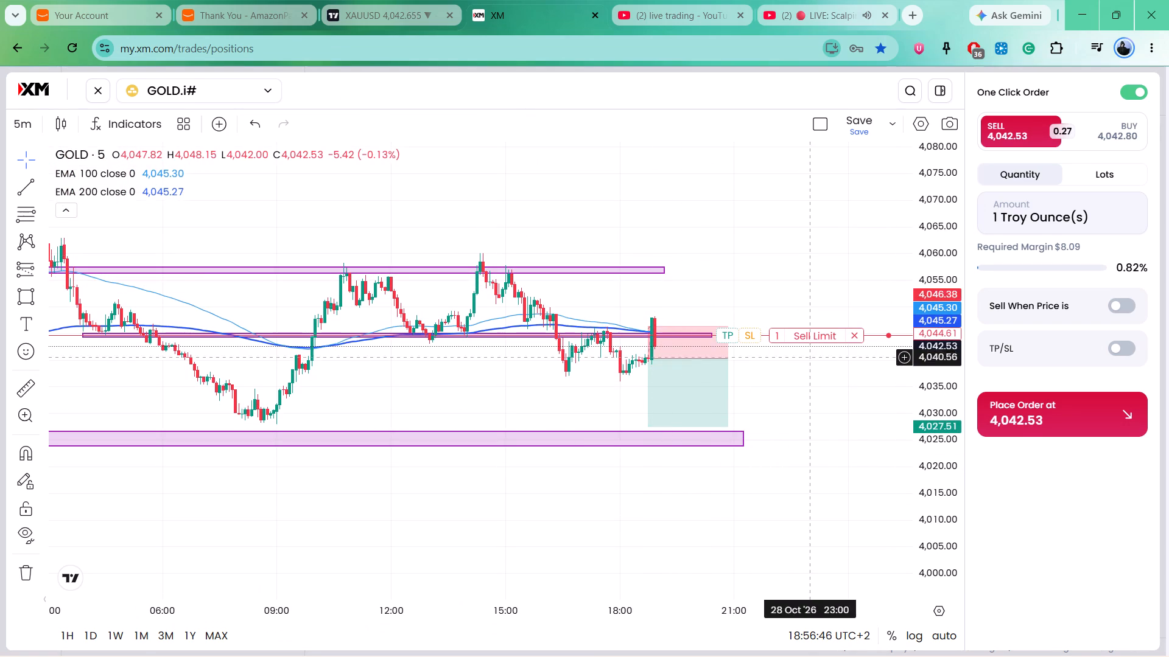
scroll(756, 394, up, 5)
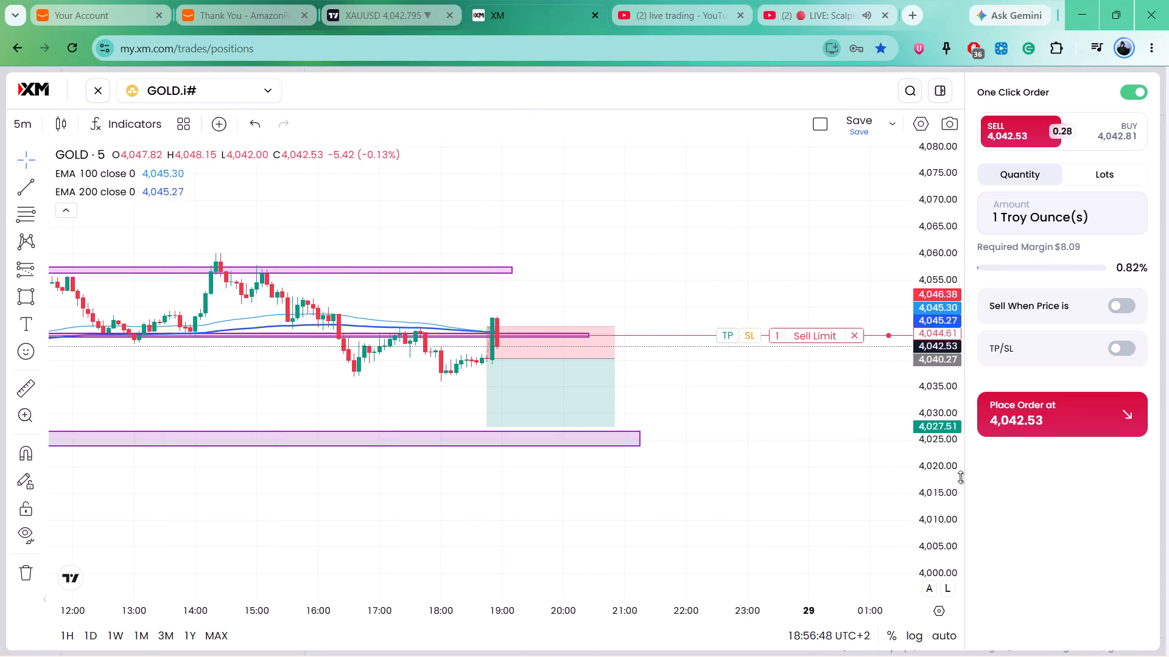
drag(953, 474, 936, 363)
scroll(513, 330, up, 4)
drag(552, 246, 602, 278)
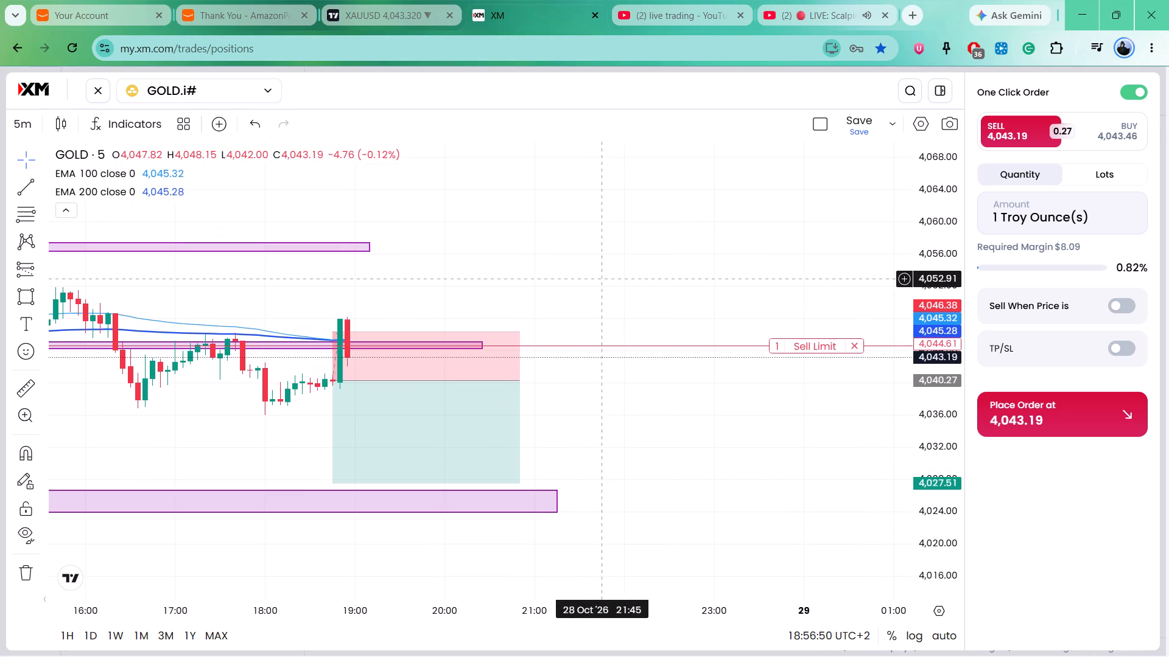
drag(950, 504, 941, 324)
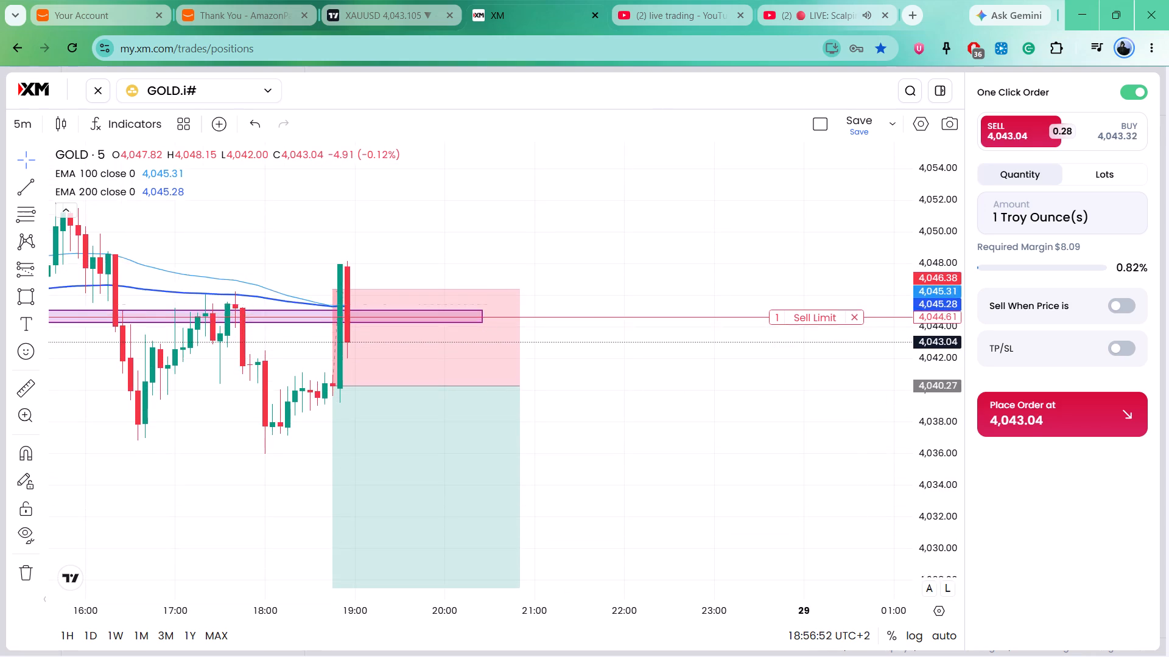
scroll(579, 284, up, 3)
drag(592, 283, 711, 312)
drag(457, 428, 455, 432)
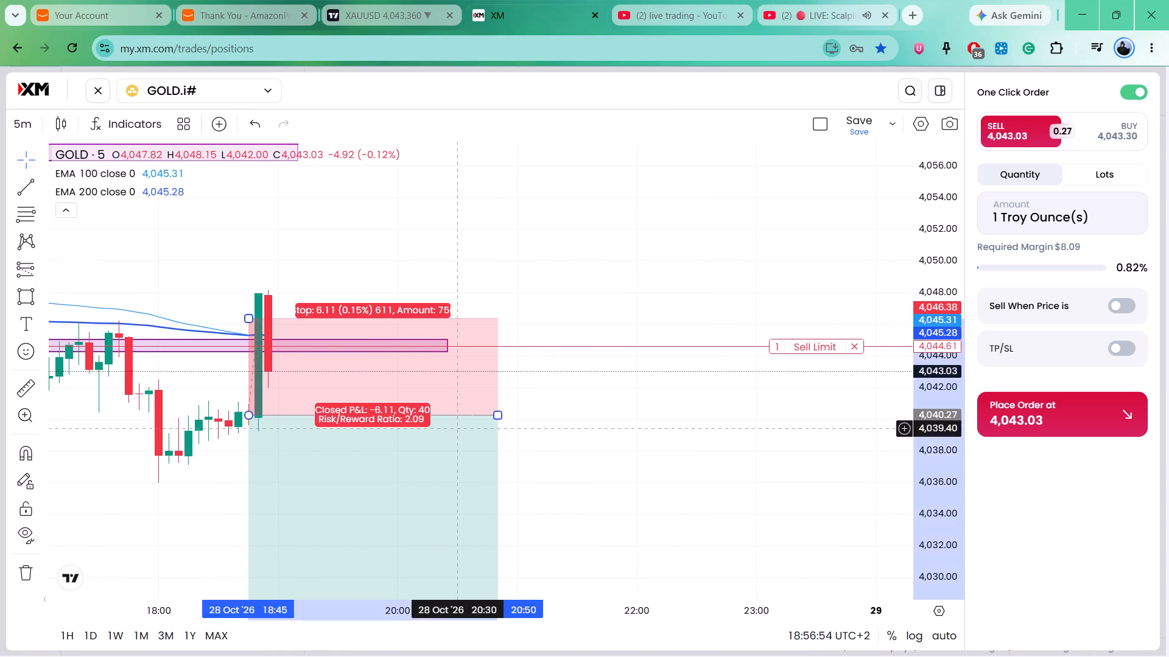
drag(455, 432, 468, 459)
click(592, 296)
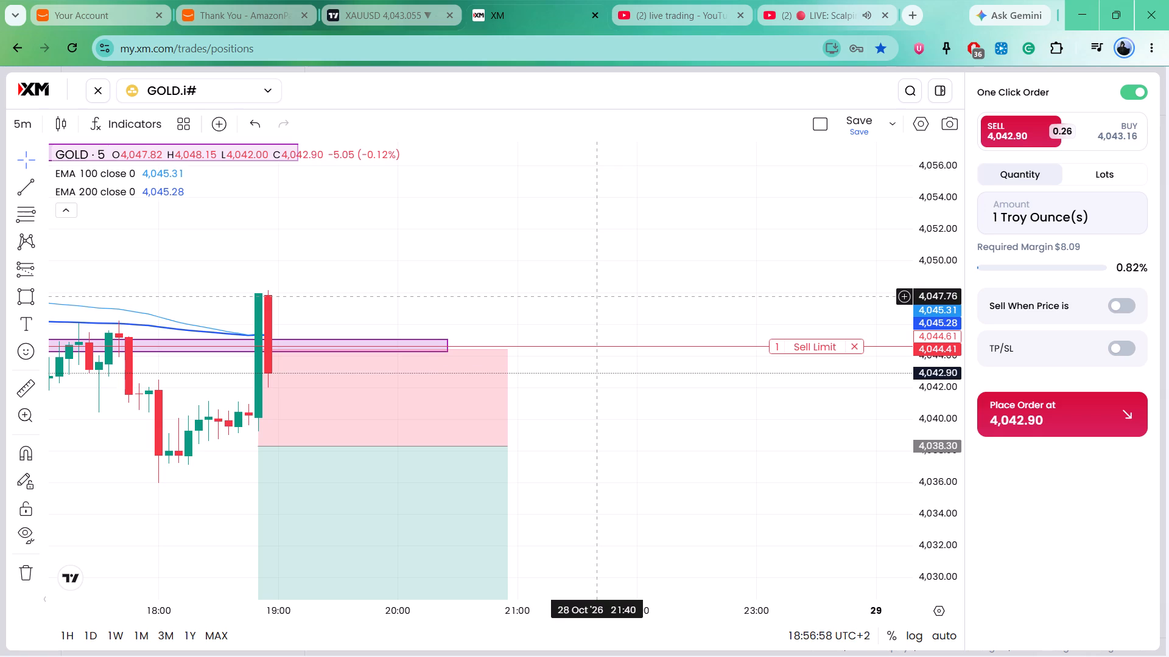
Switch the GOLD chart to the 1-minute timeframe and examine the latest candles around the sell limit level.
click(32, 125)
click(70, 185)
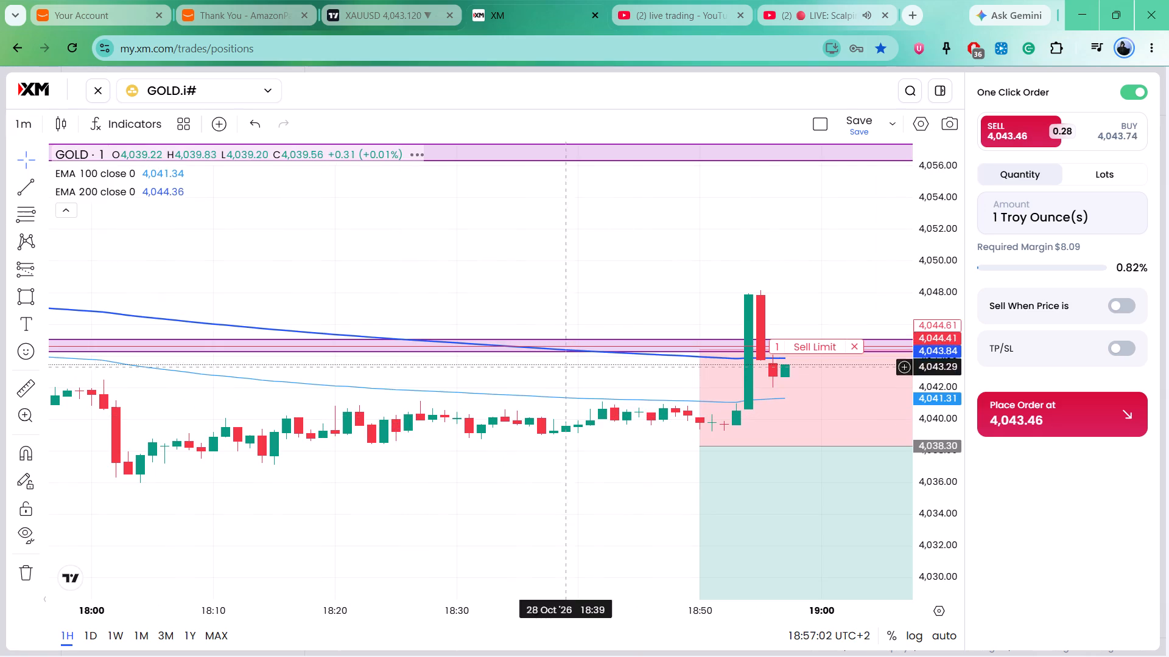
scroll(658, 263, up, 4)
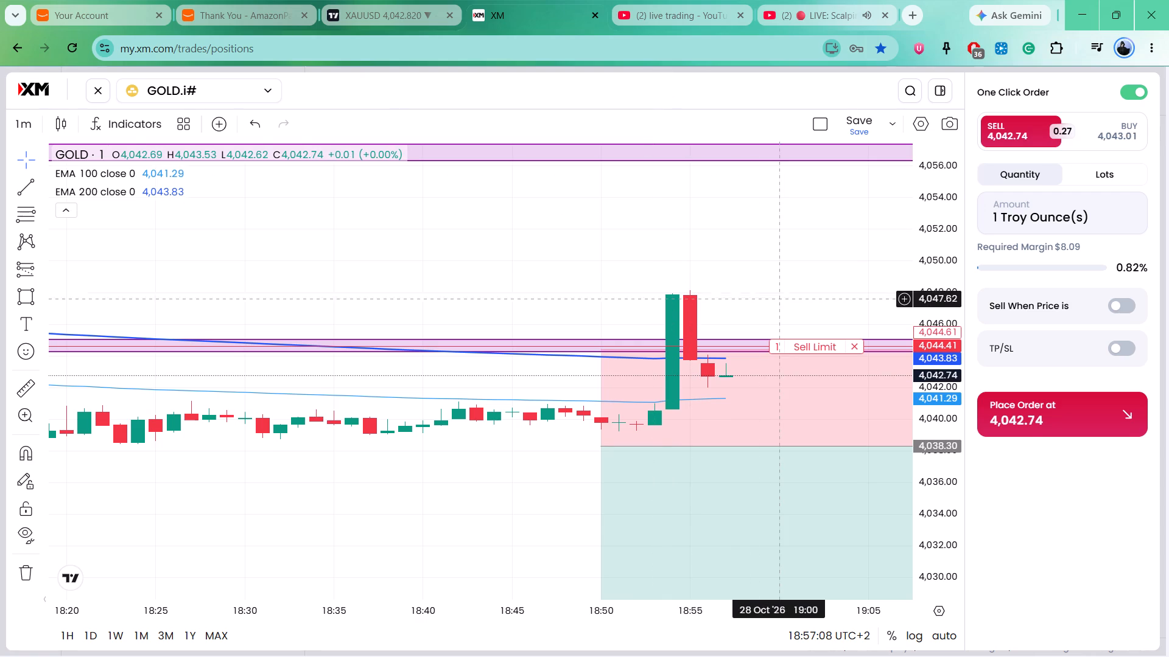
scroll(616, 235, down, 4)
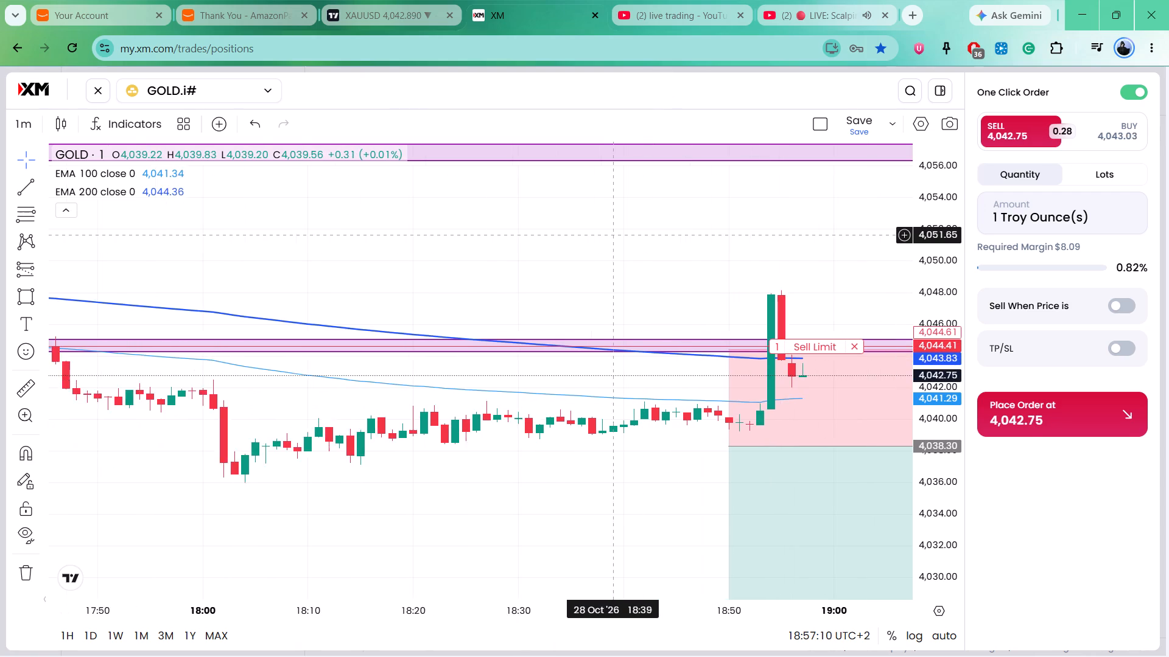
Examine the latest 1-minute GOLD candles and compare them with the short trade on the Markets With Mack stream.
scroll(616, 235, down, 2)
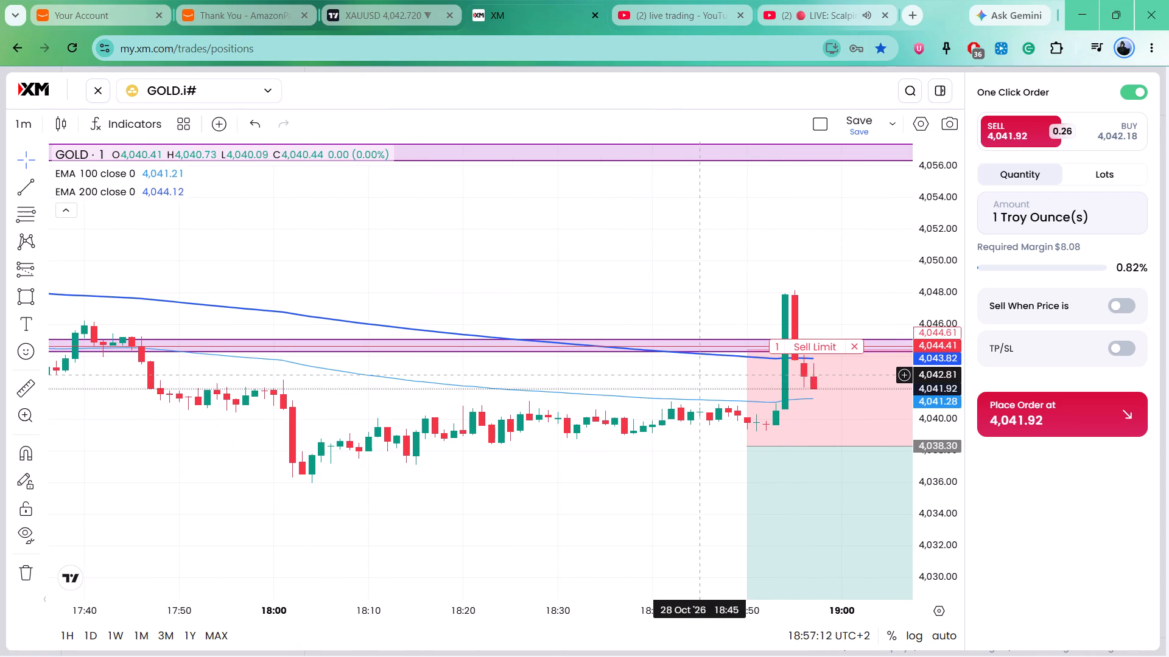
scroll(659, 363, up, 6)
drag(637, 294, 498, 287)
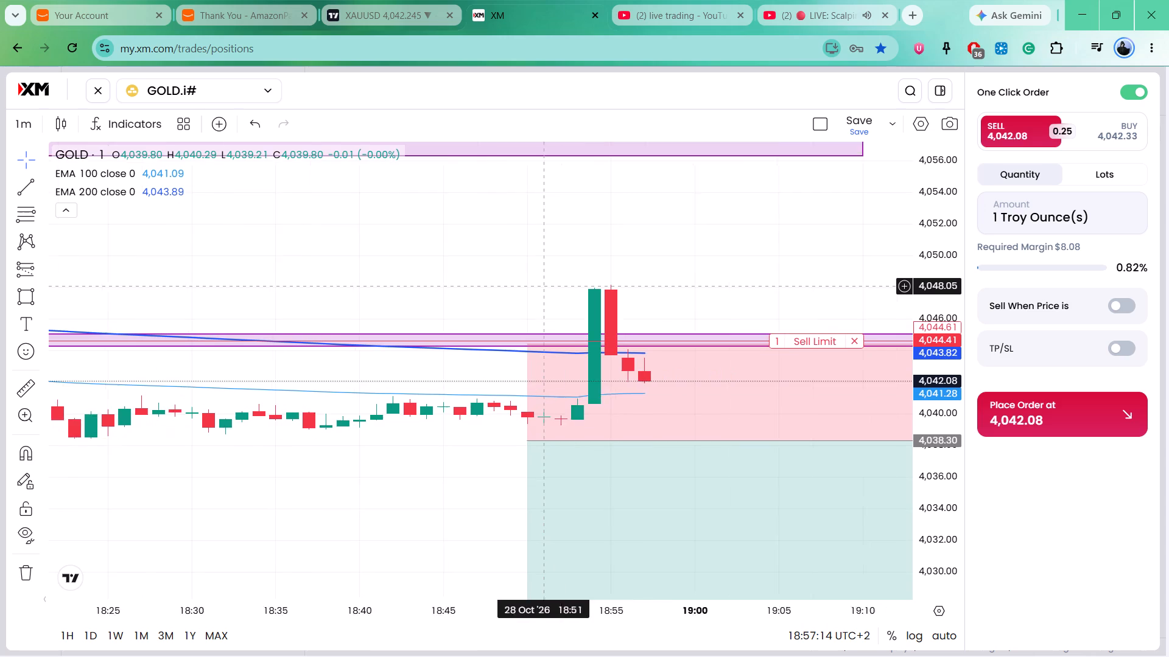
drag(498, 287, 450, 280)
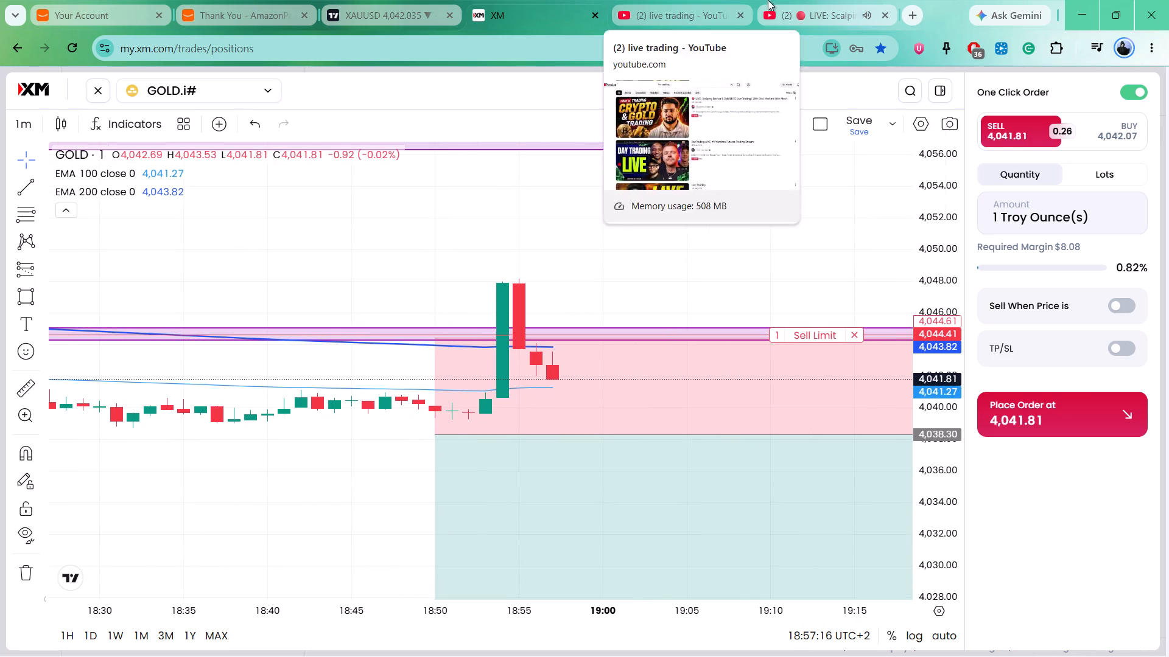
click(796, 0)
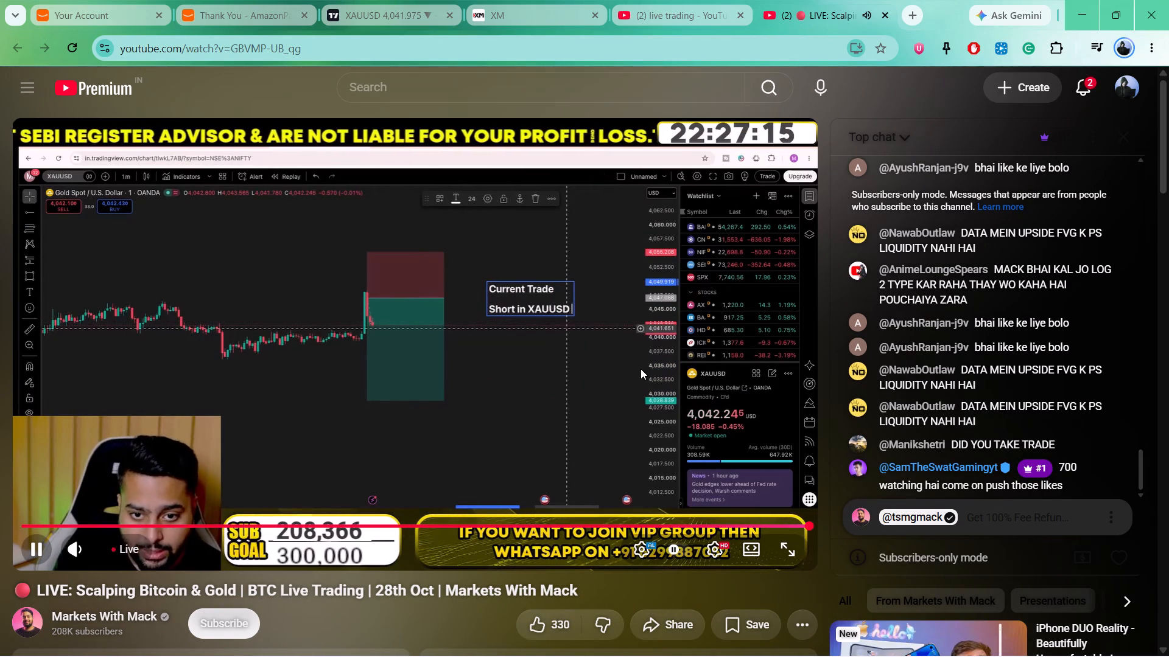
click(681, 0)
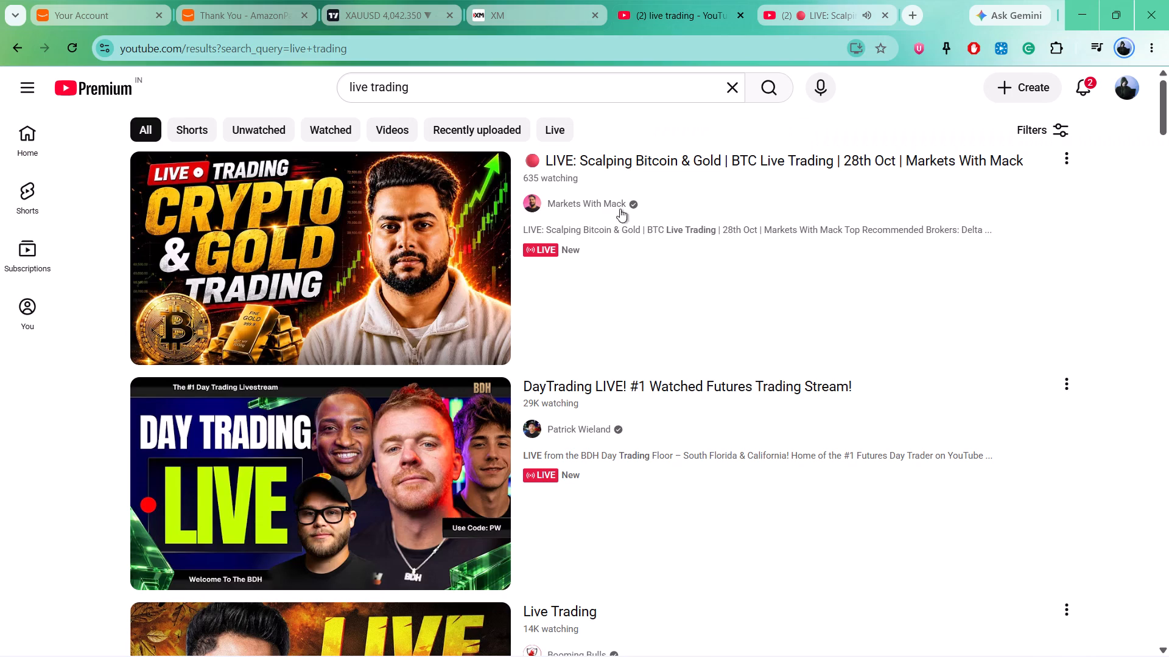
Lower the pending GOLD.i# sell limit order on the XM chart to 4,044.11, just below the purple resistance zone.
click(492, 0)
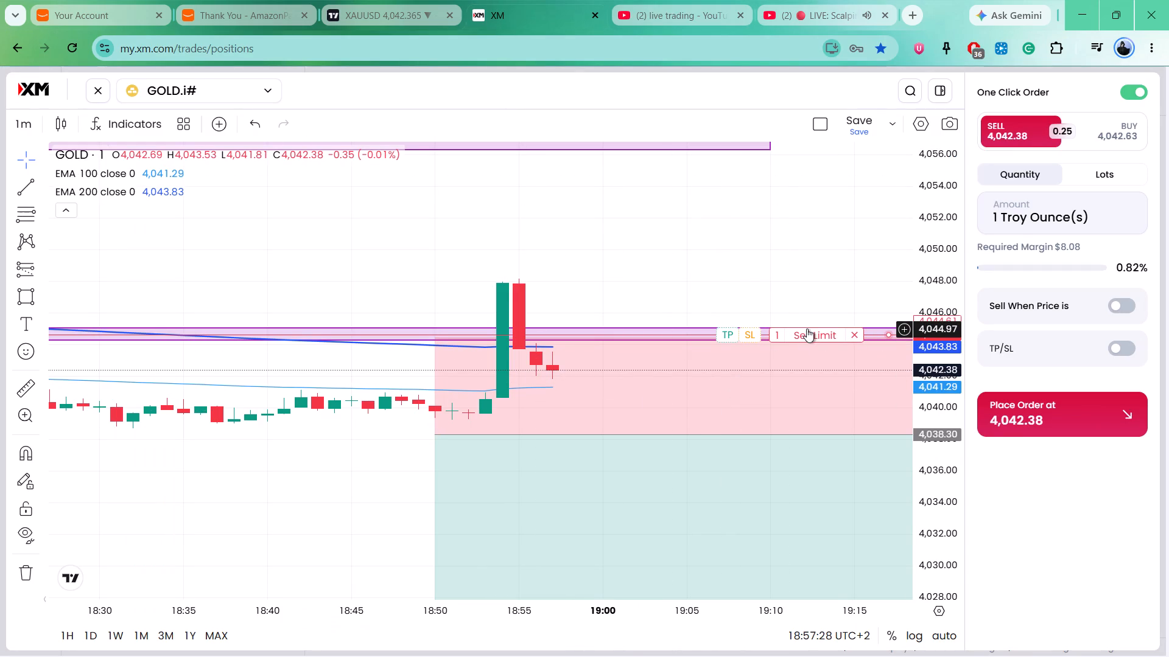
drag(807, 328, 807, 342)
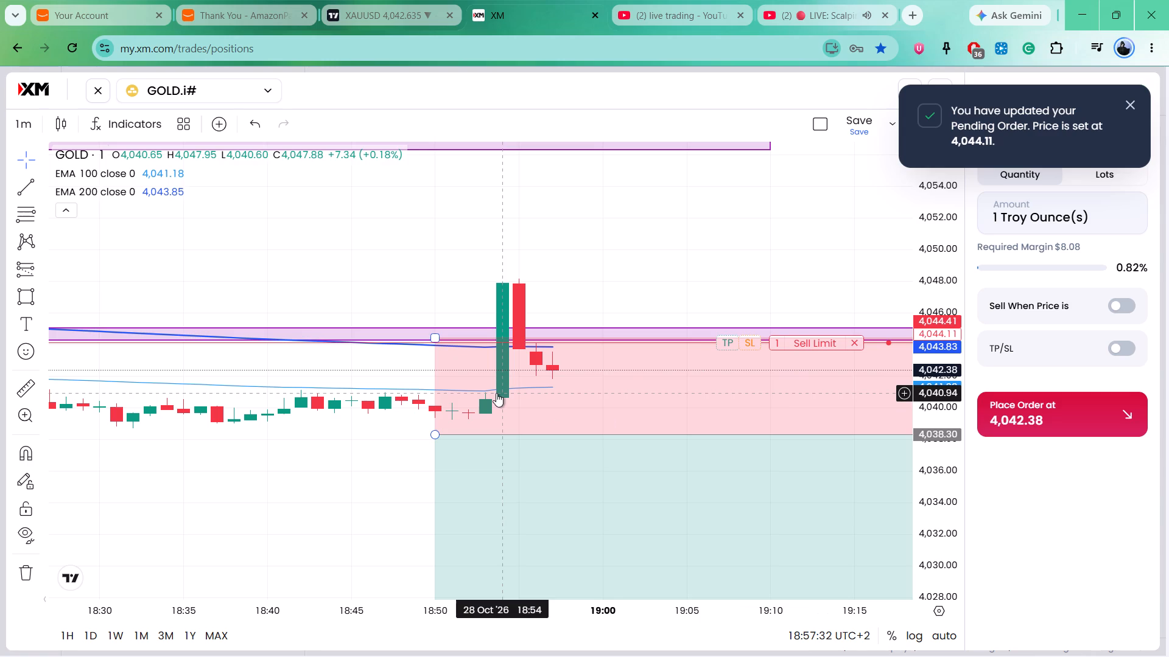
Examine the 1-minute GOLD price action between the sell limit level, the short projection and the lower purple support zone.
scroll(608, 202, down, 6)
drag(768, 238, 753, 229)
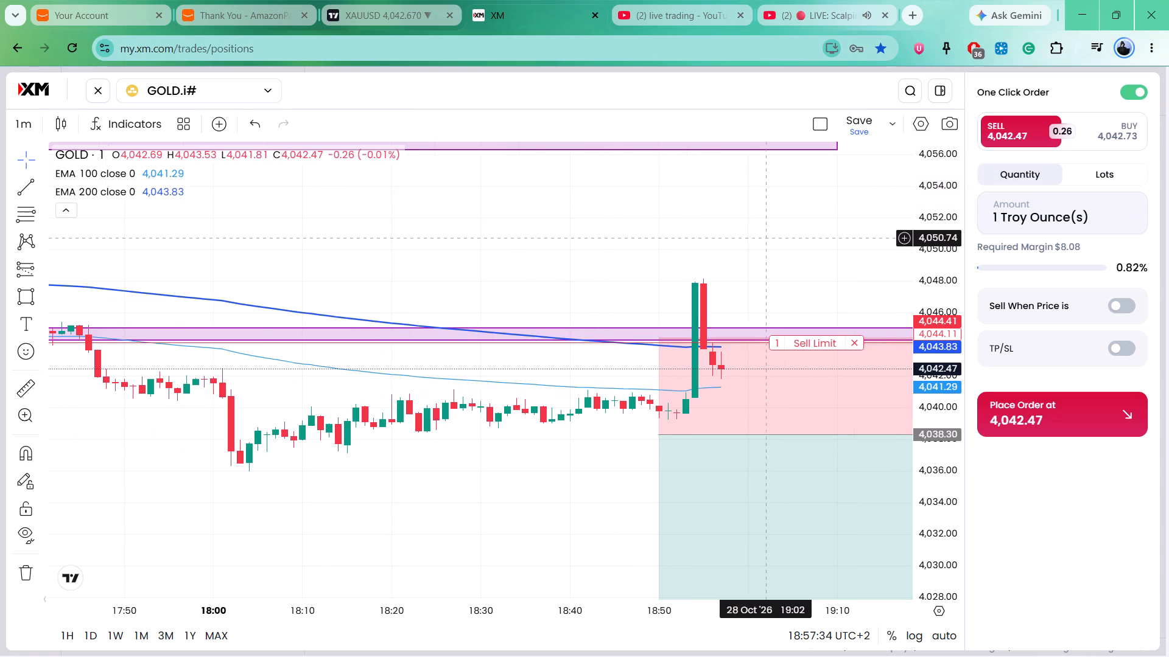
drag(753, 229, 442, 124)
scroll(396, 363, down, 5)
drag(504, 407, 359, 392)
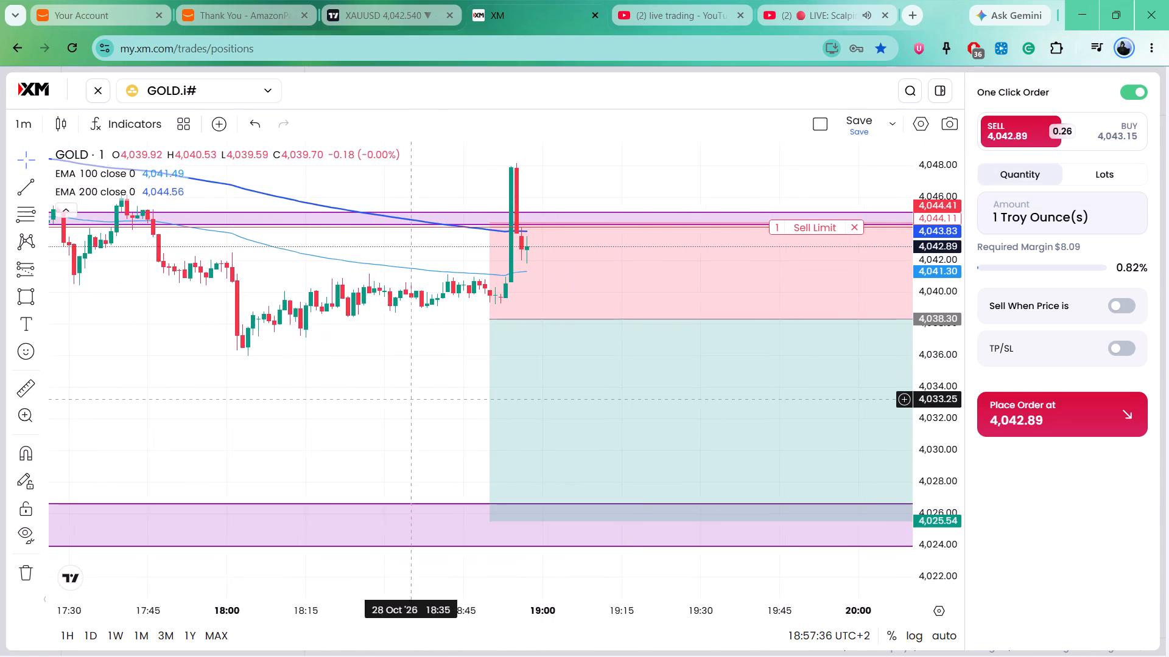
drag(359, 392, 283, 379)
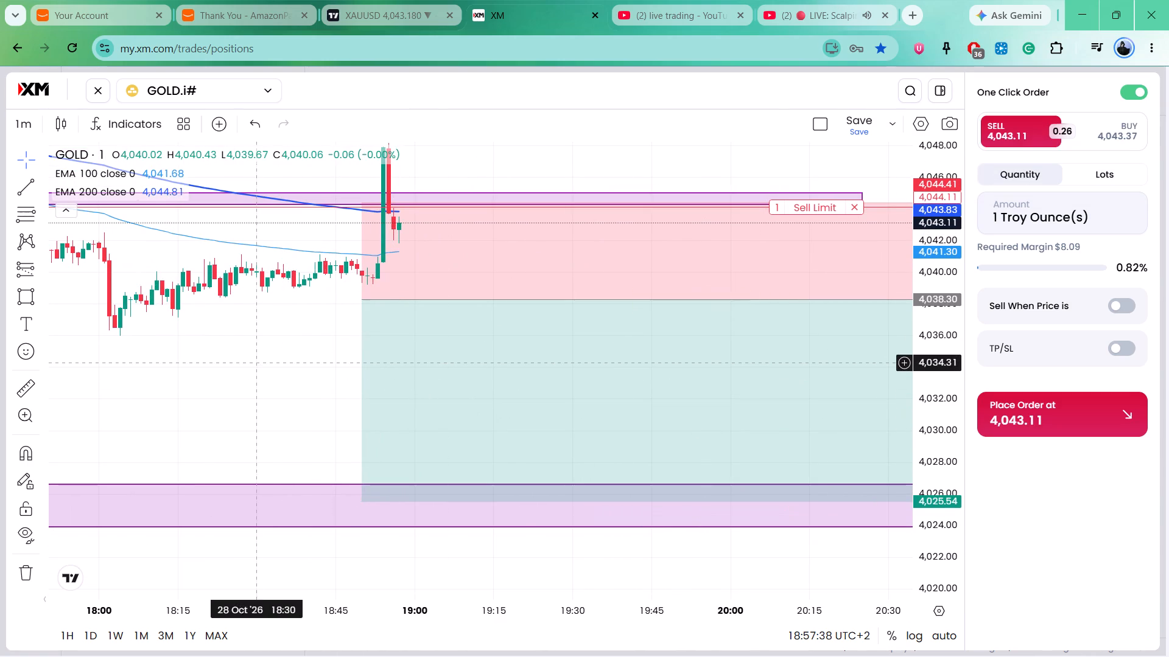
drag(255, 362, 177, 367)
scroll(317, 313, up, 4)
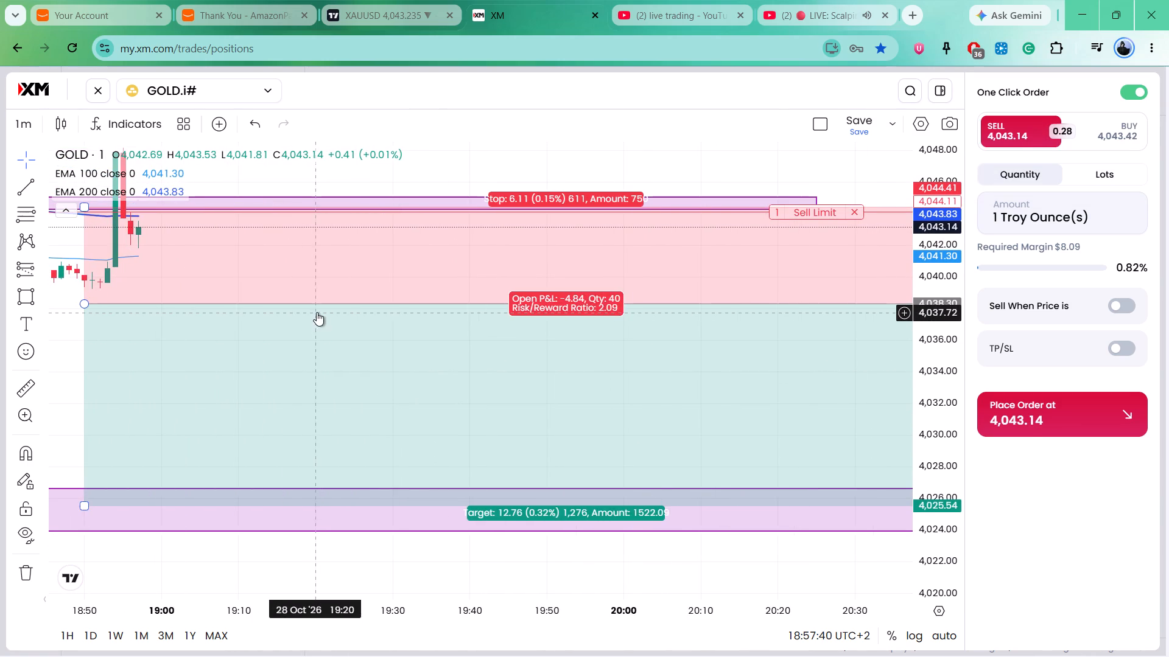
scroll(374, 310, down, 15)
drag(535, 357, 229, 340)
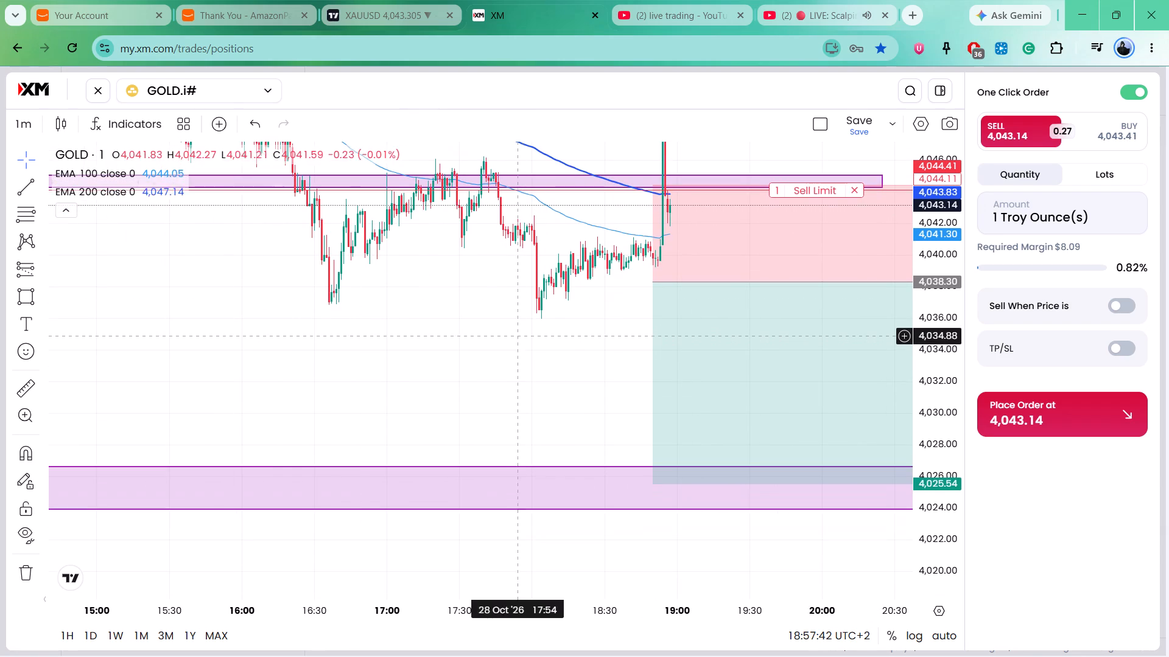
drag(519, 336, 367, 352)
scroll(547, 300, up, 8)
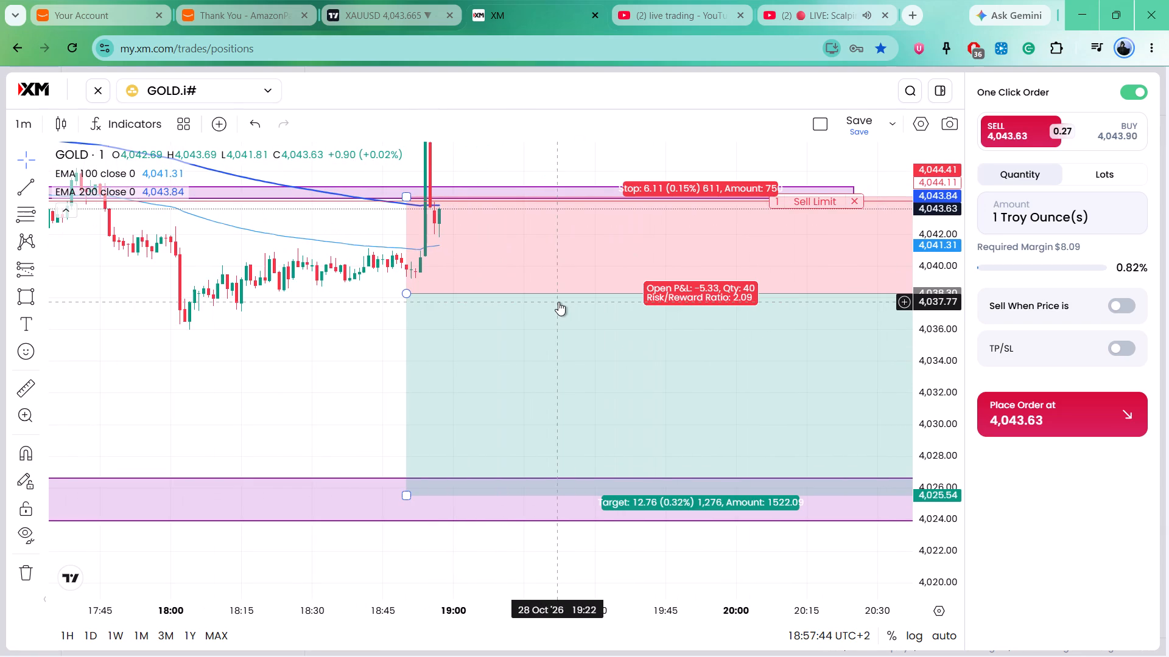
drag(950, 395, 944, 276)
drag(355, 335, 341, 484)
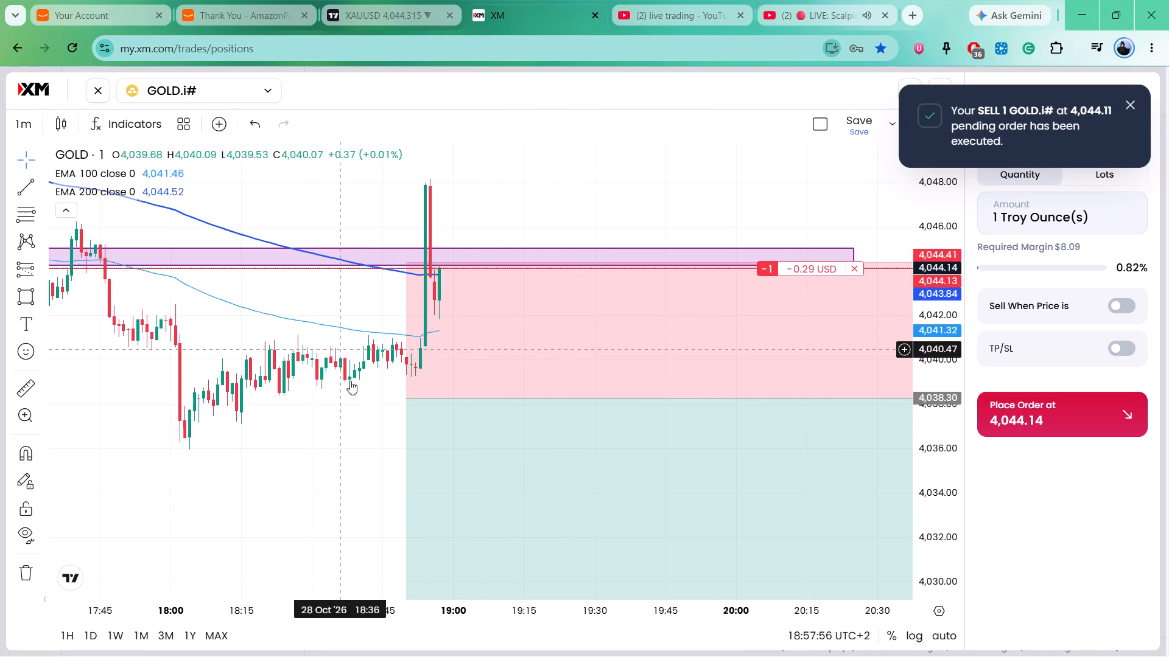
Move the short position projection up to entry 4,043.47, stop 4,049.58 and target 4,030.71, starting at the 18:56 candle.
drag(595, 381, 625, 280)
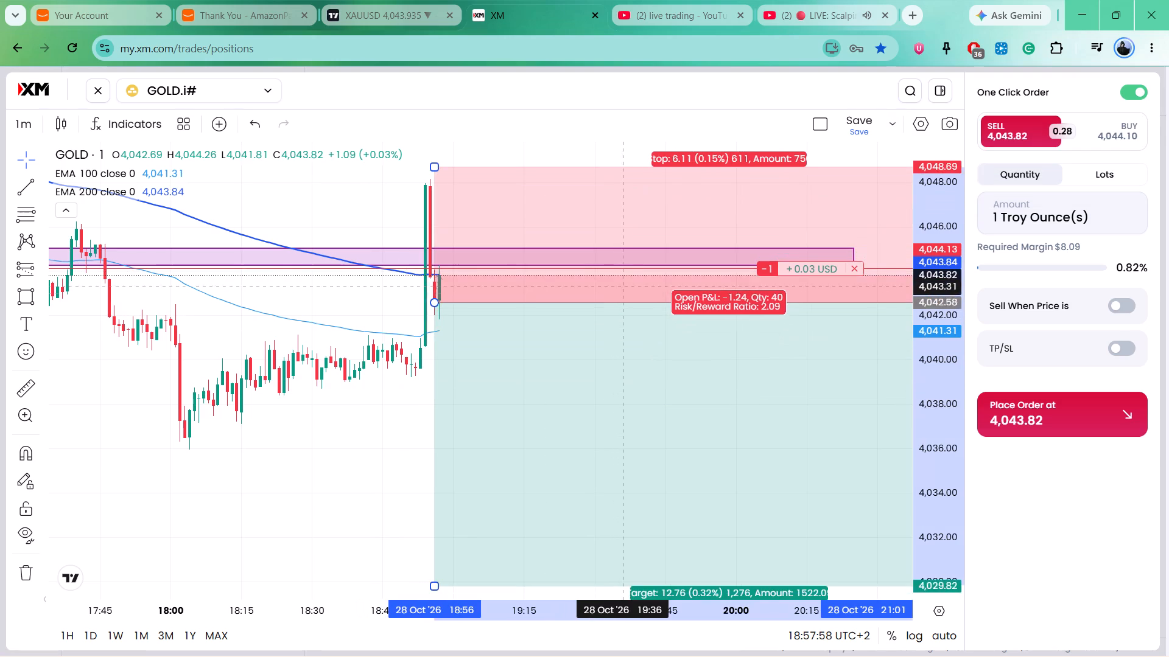
drag(625, 280, 625, 266)
click(344, 367)
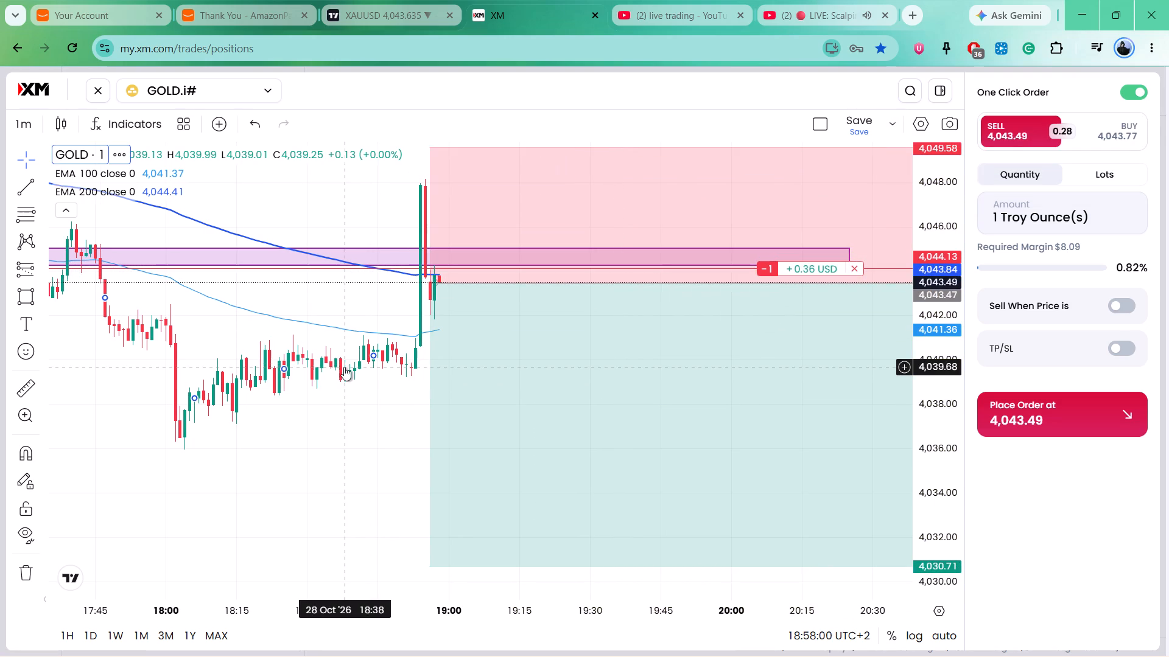
Switch the GOLD chart to the 5-minute timeframe and examine price around the open short and the lower support zone.
drag(357, 372, 295, 375)
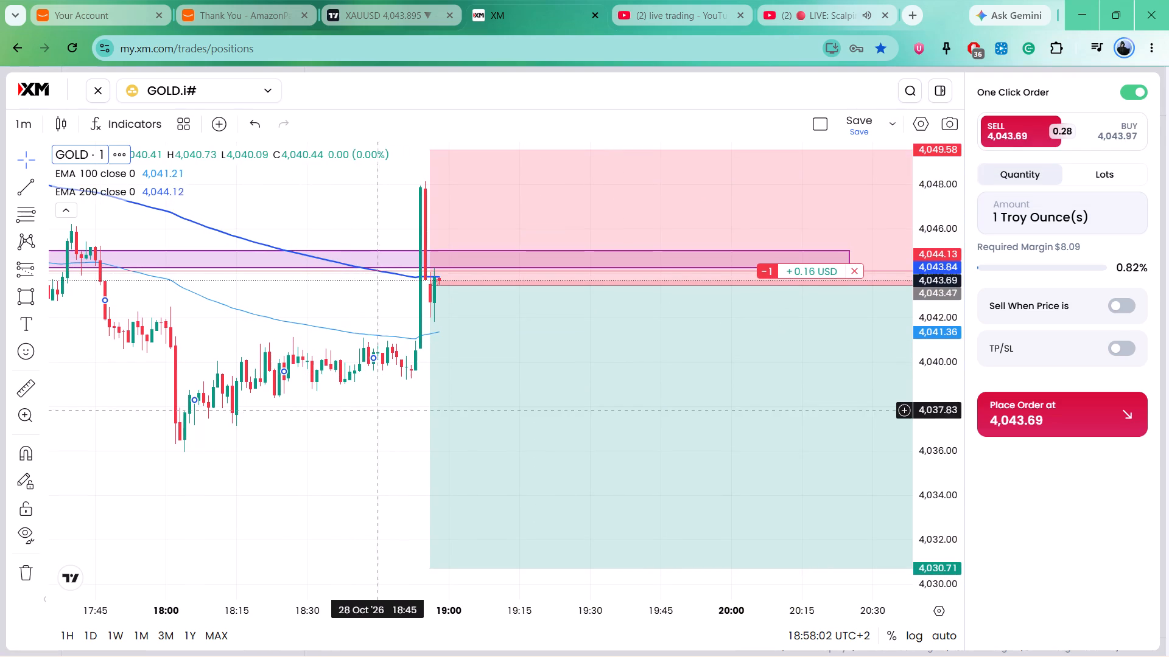
click(26, 134)
click(40, 207)
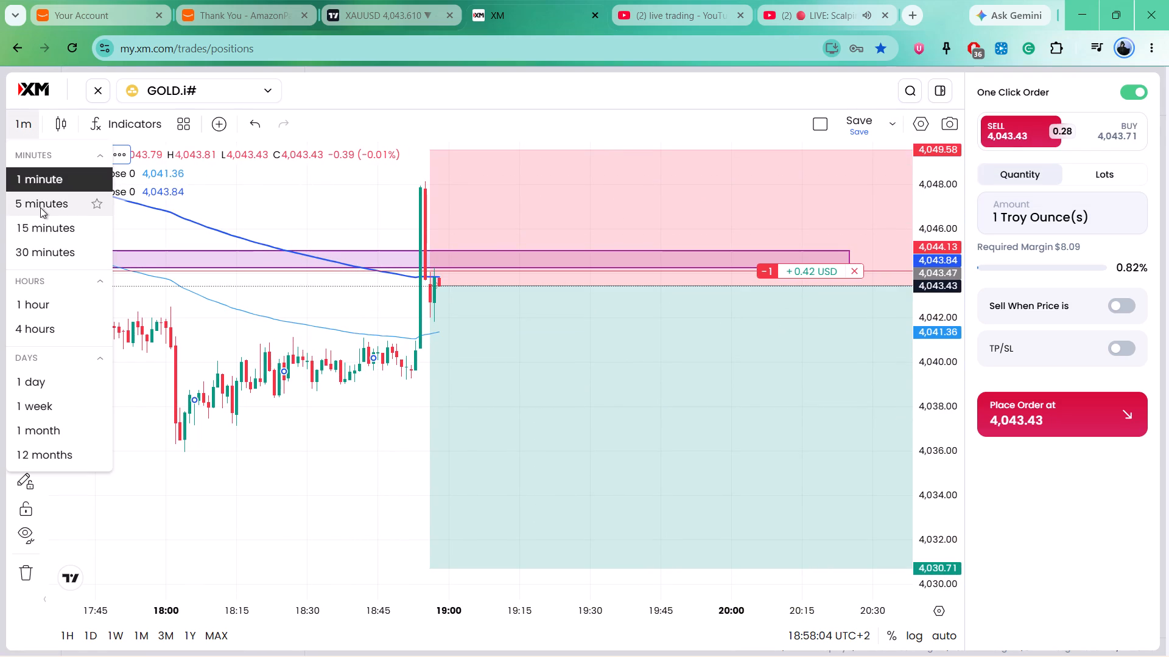
drag(650, 343, 223, 356)
scroll(317, 316, up, 6)
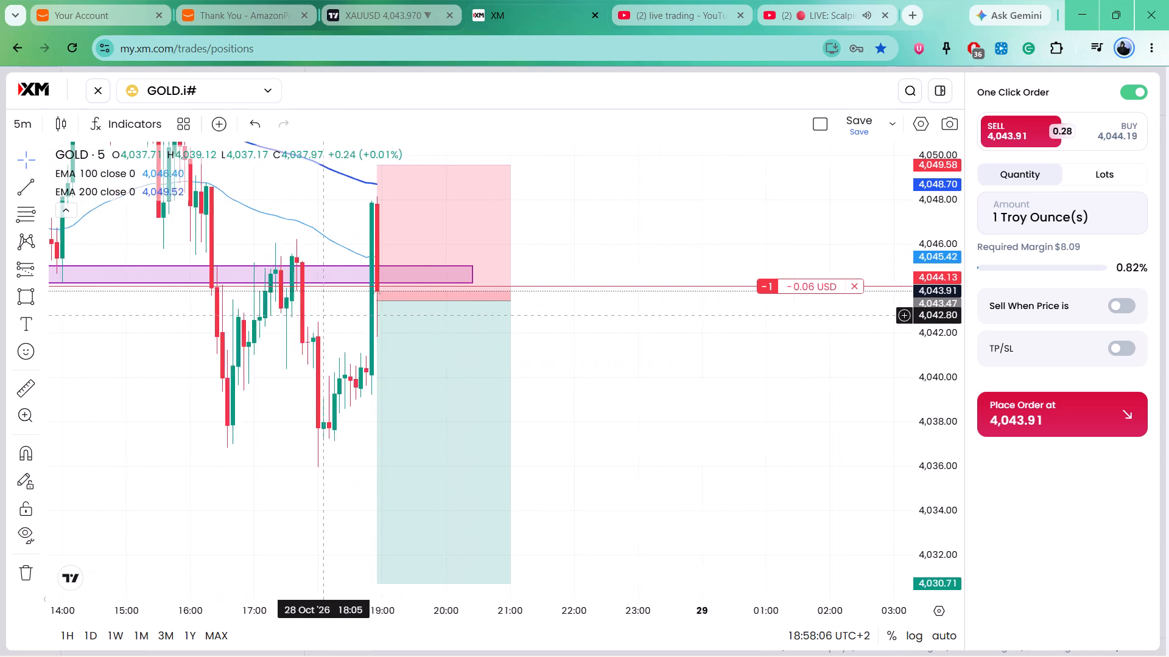
scroll(322, 315, up, 9)
drag(459, 361, 735, 370)
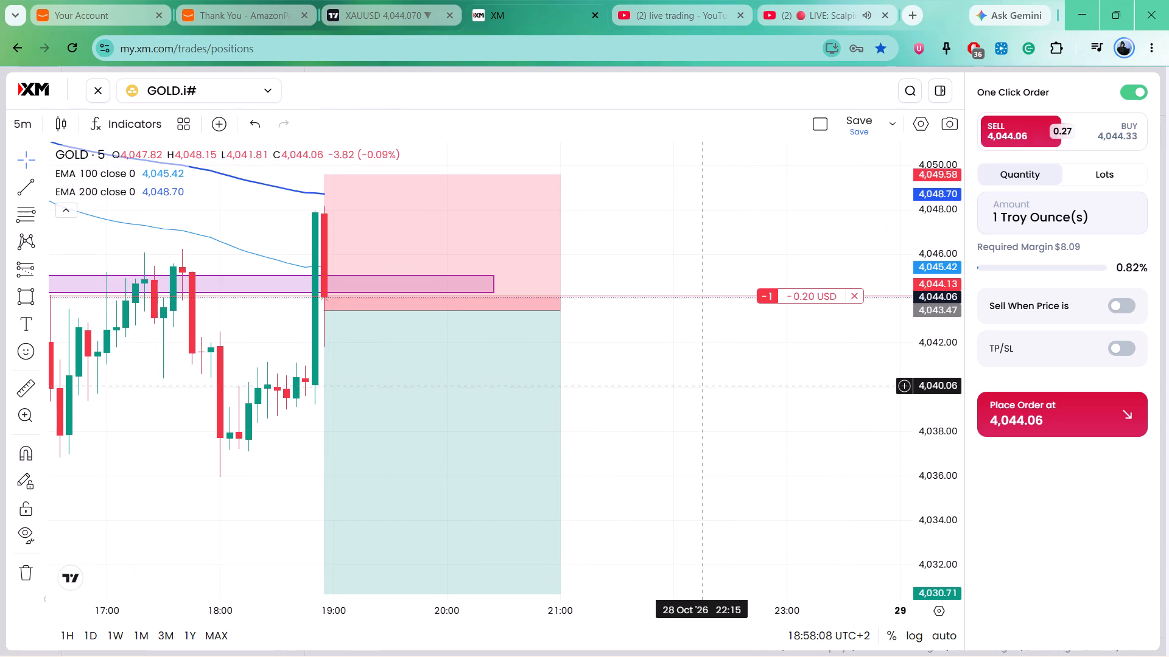
drag(742, 413, 771, 288)
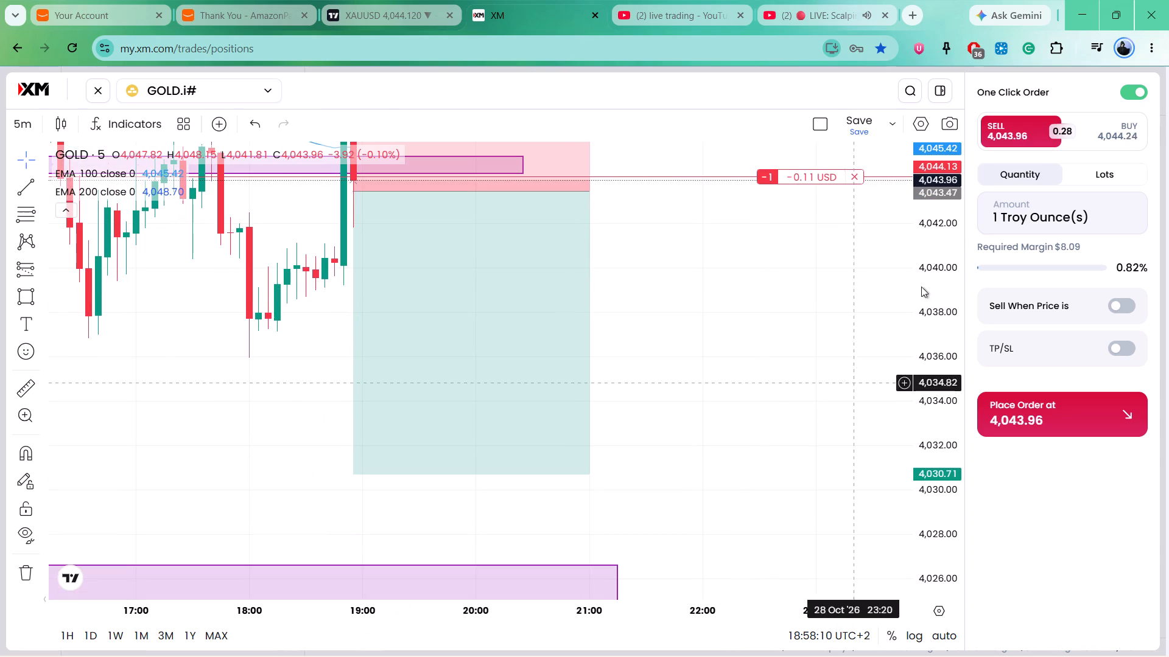
drag(932, 255, 925, 429)
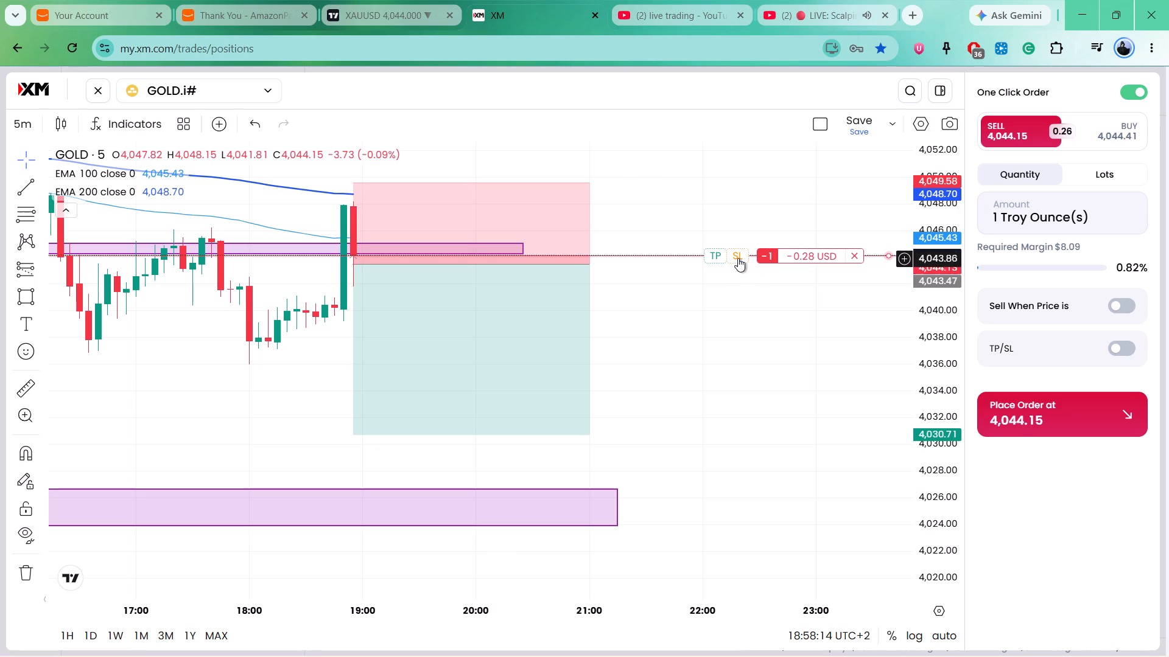
Add a stop loss at 4,050.24 and a take profit at 4,029.47 to the open GOLD.i# short position.
drag(738, 258, 740, 174)
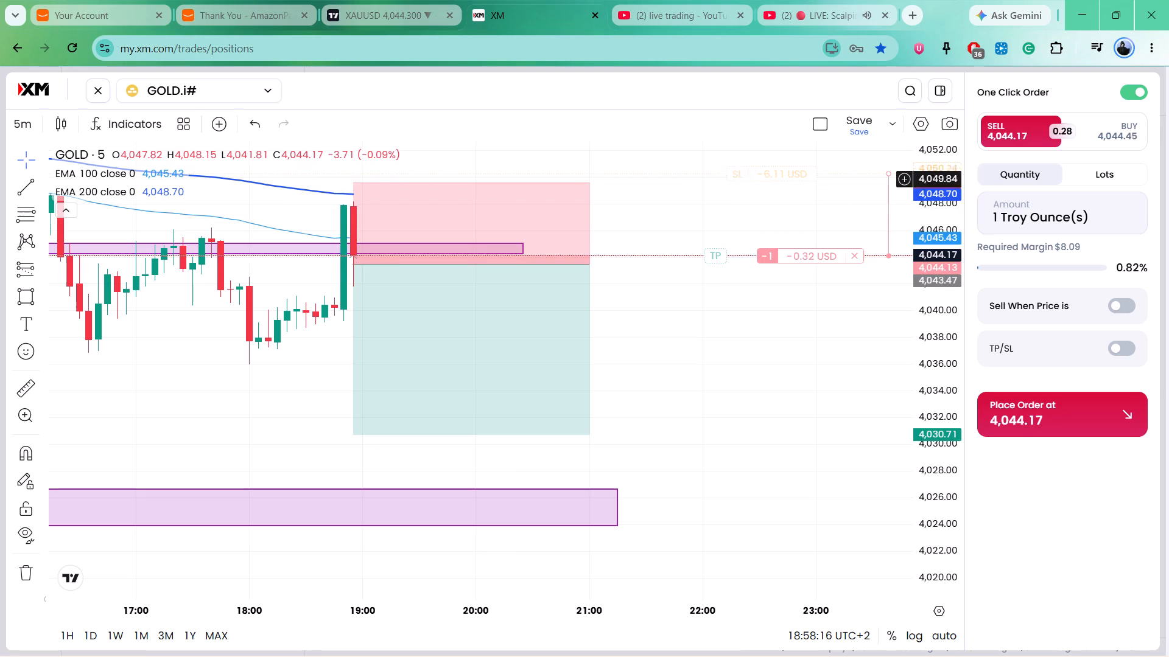
drag(740, 255, 740, 302)
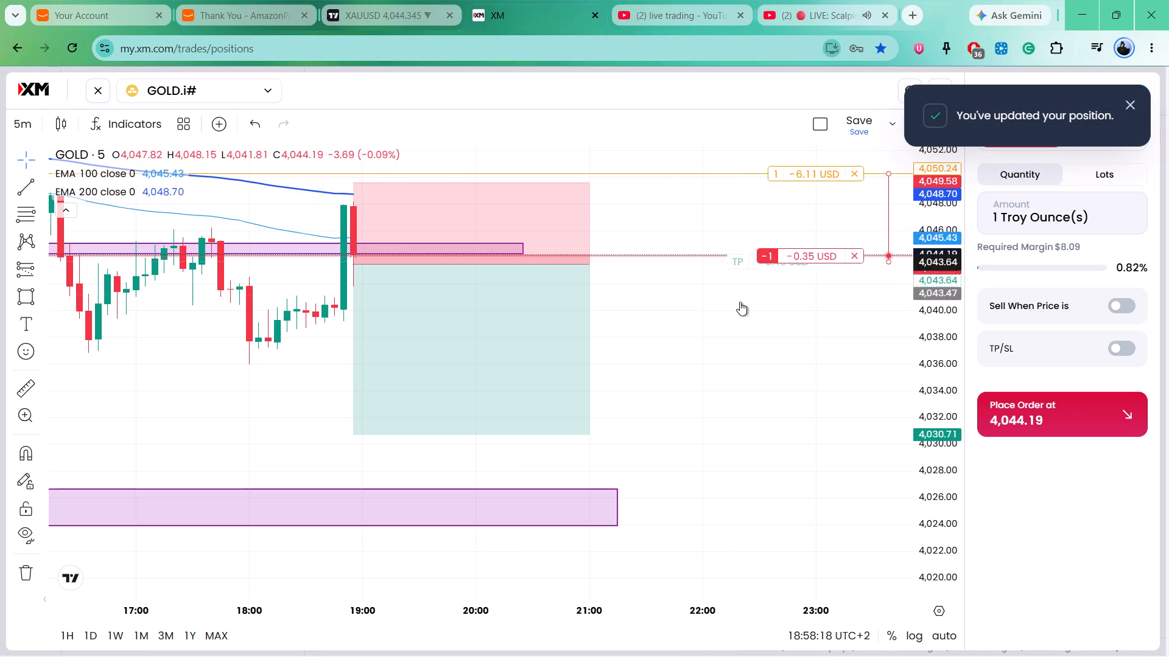
drag(740, 302, 735, 451)
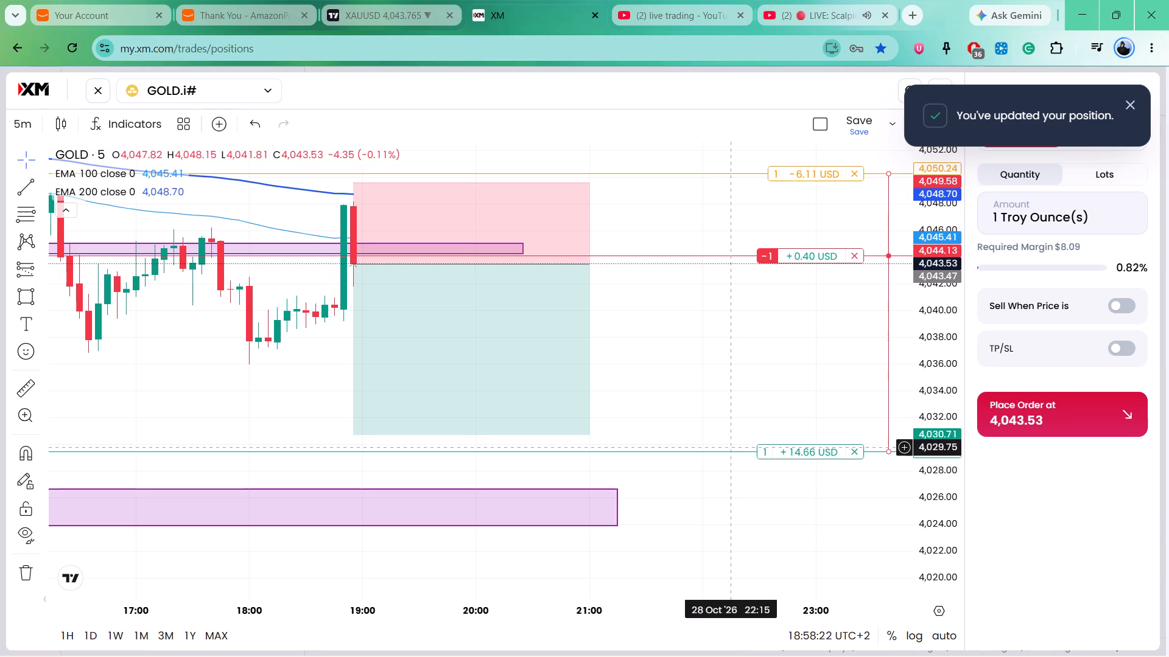
Switch the GOLD chart to the 1-minute timeframe and review the short with its stop loss and take profit levels.
scroll(739, 393, down, 6)
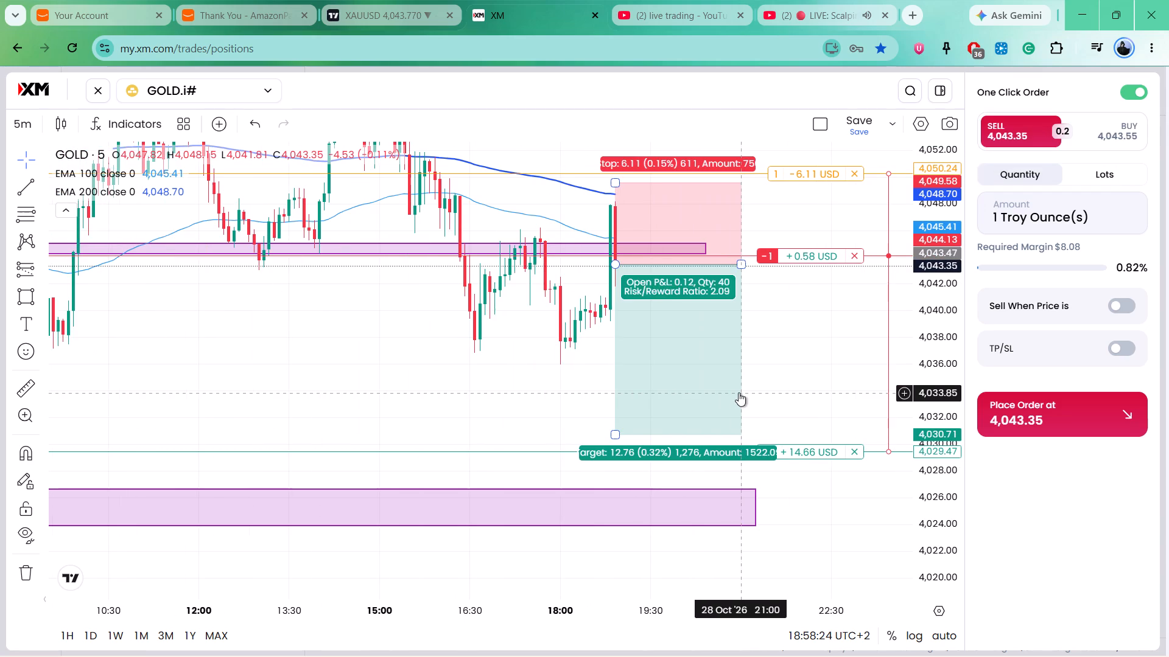
scroll(736, 391, up, 6)
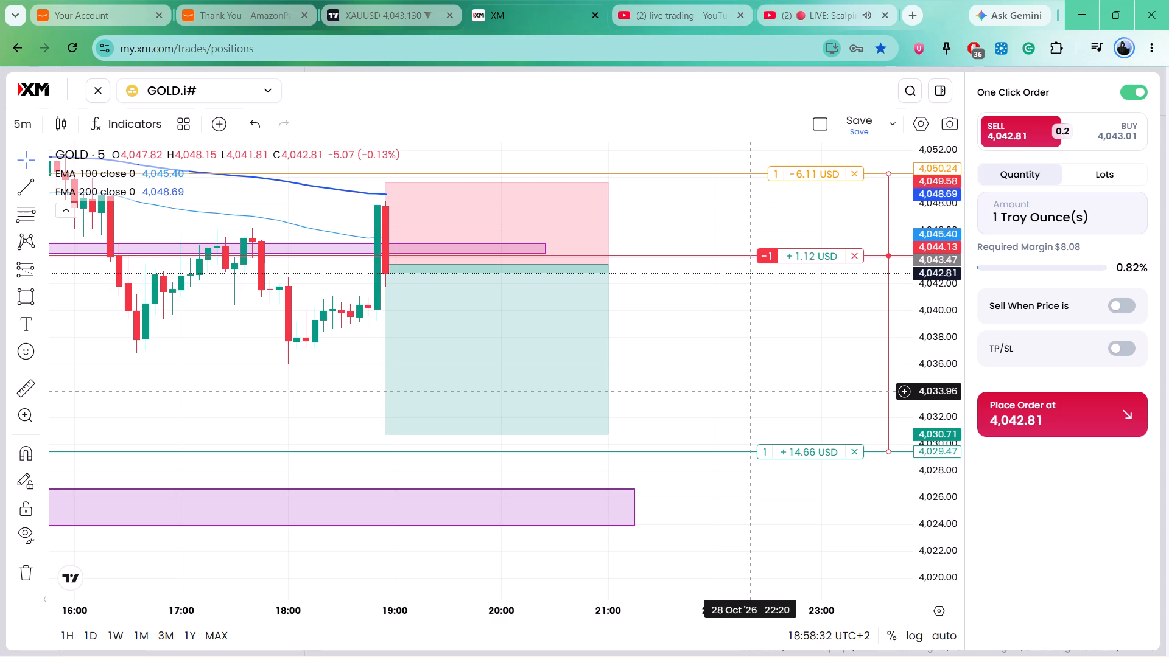
click(21, 116)
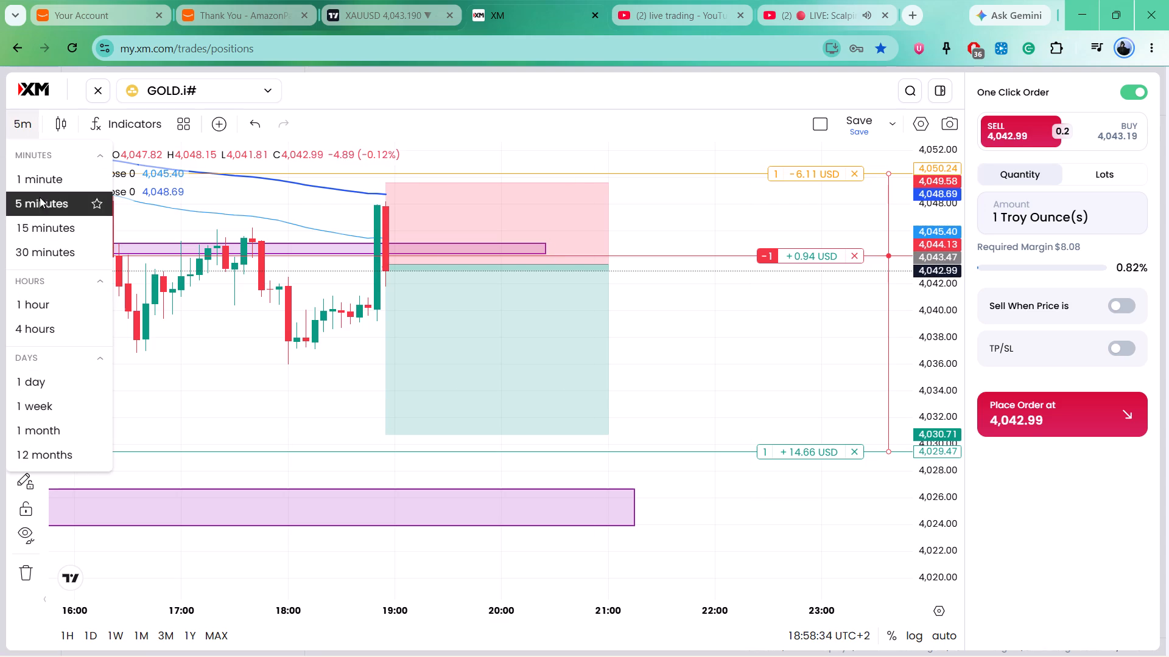
click(38, 173)
drag(522, 381, 521, 384)
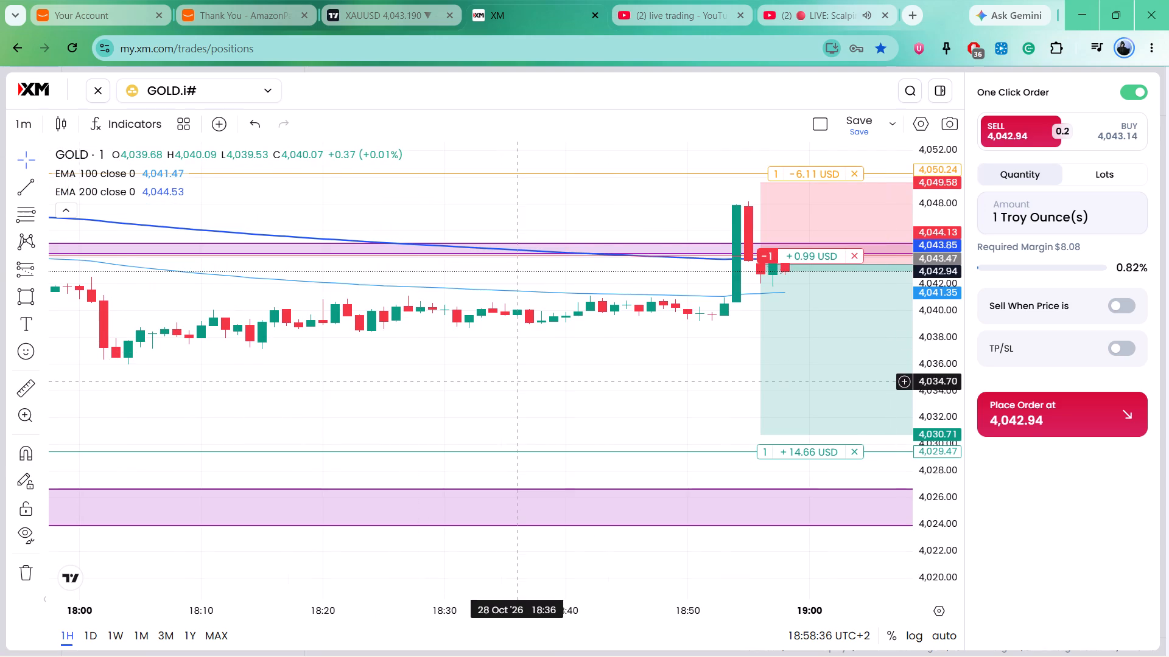
drag(521, 384, 203, 378)
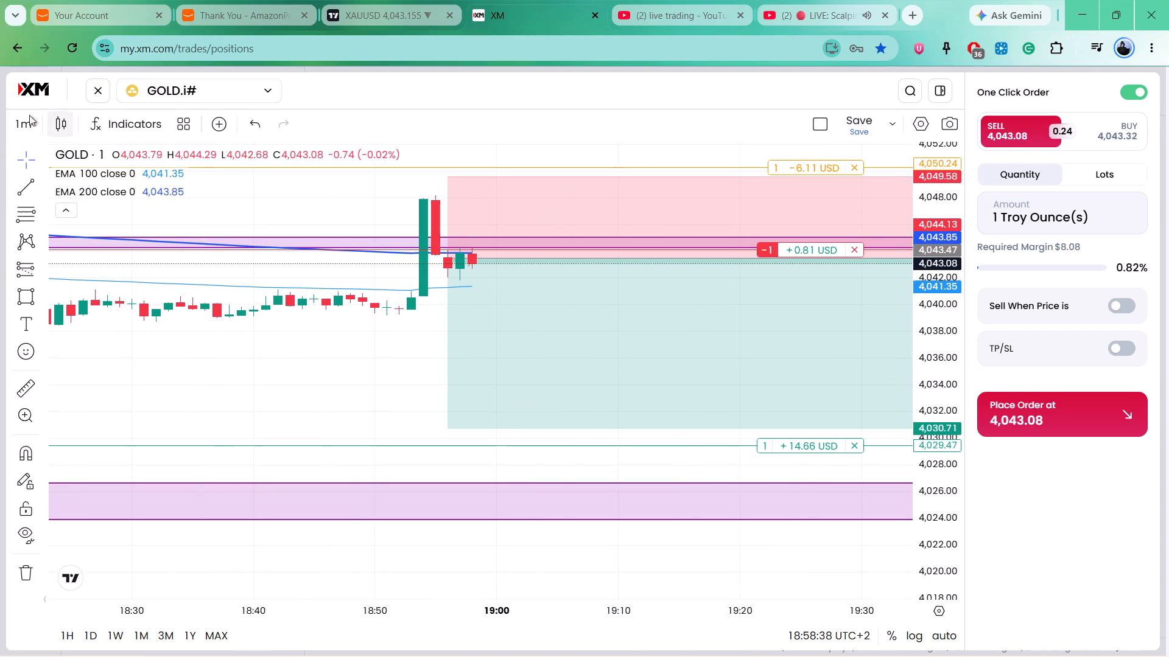
Switch the GOLD chart to the 5-minute timeframe and examine the short against the EMAs and purple zones.
click(26, 112)
click(35, 206)
drag(764, 369, 732, 374)
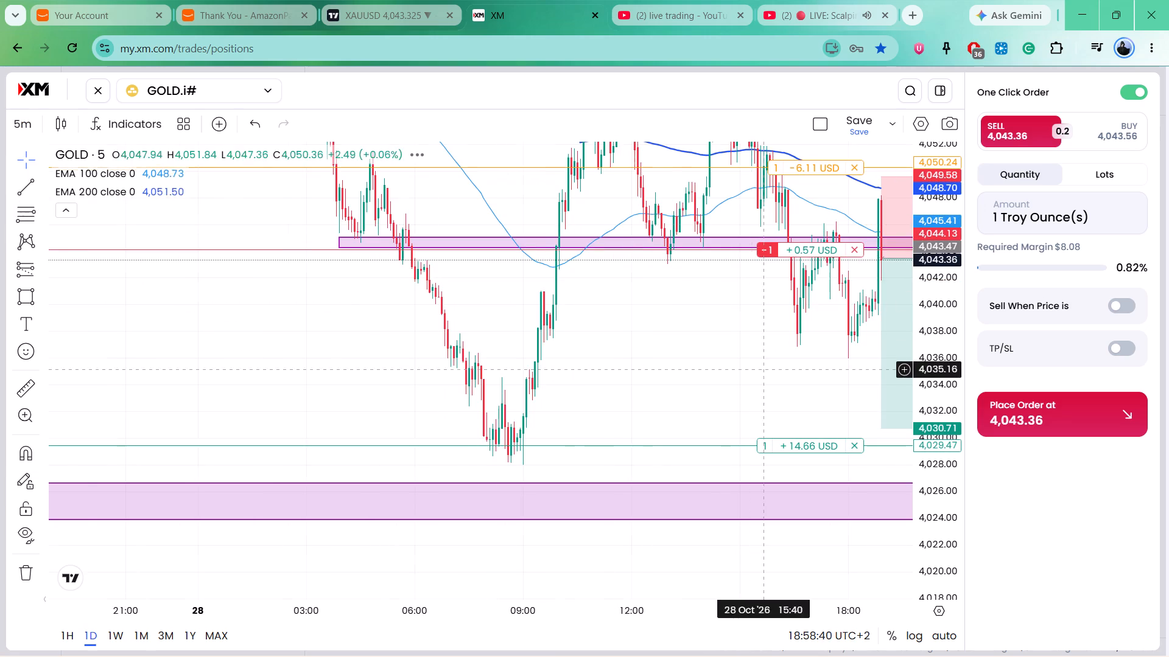
drag(732, 374, 440, 380)
scroll(436, 380, up, 7)
drag(473, 270, 393, 291)
click(466, 332)
scroll(466, 333, up, 5)
drag(482, 342, 848, 407)
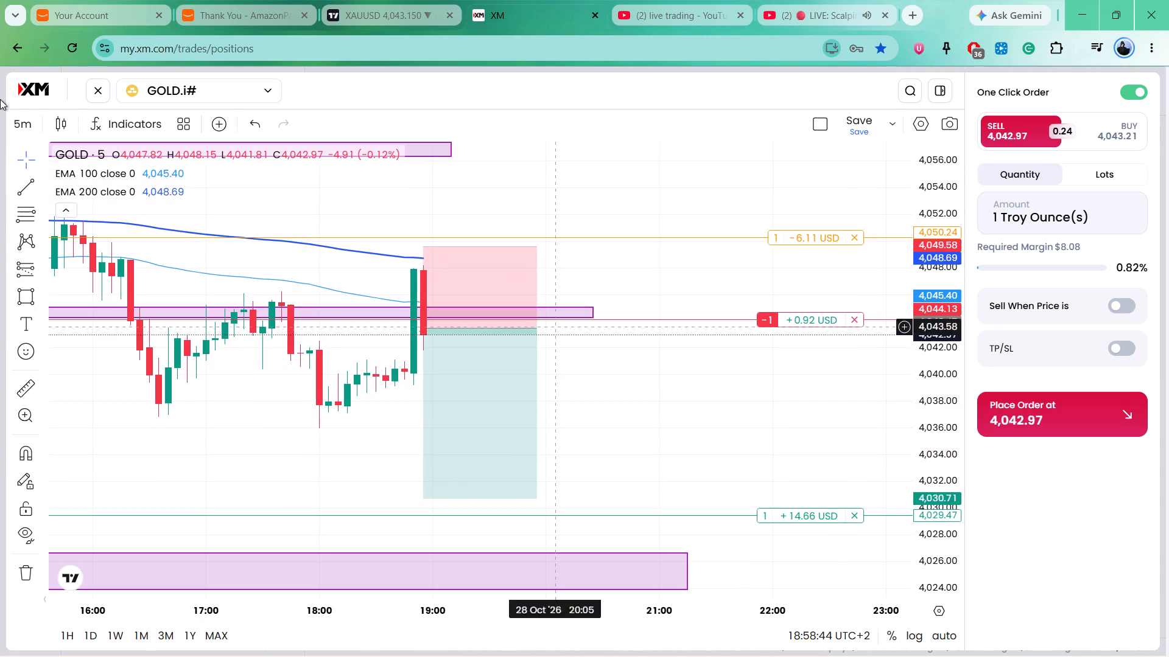
Set the GOLD chart back to the 1-minute timeframe and review the latest candles around the short entry.
click(20, 125)
click(35, 181)
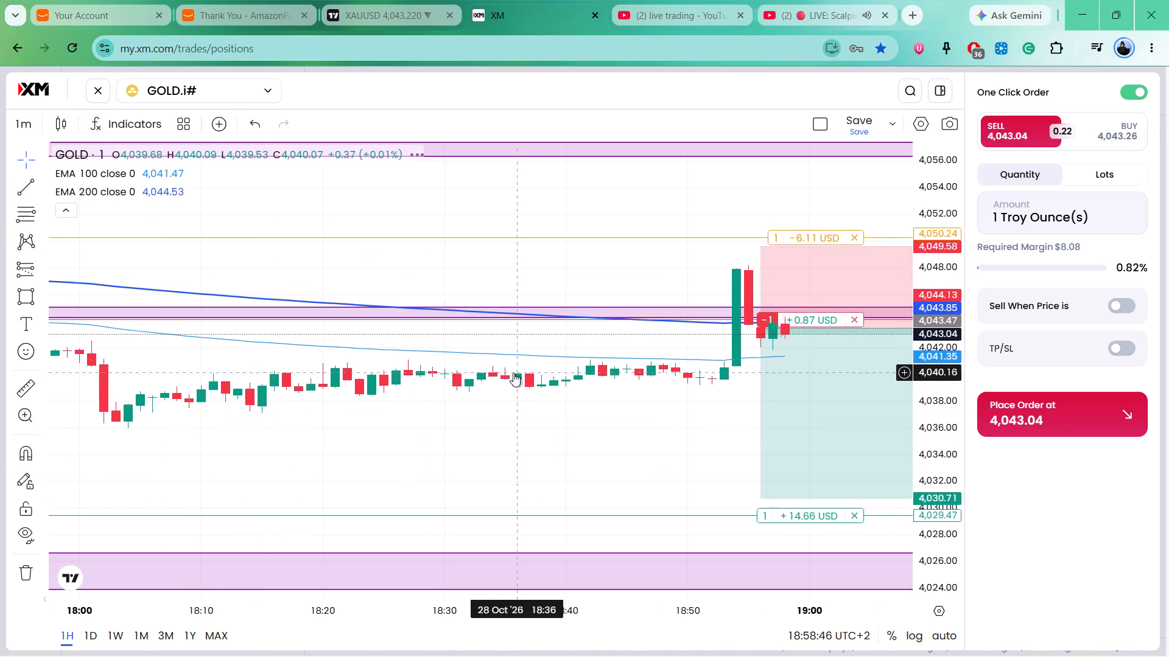
drag(514, 381, 40, 307)
scroll(255, 361, down, 4)
scroll(255, 361, up, 1)
drag(427, 373, 413, 383)
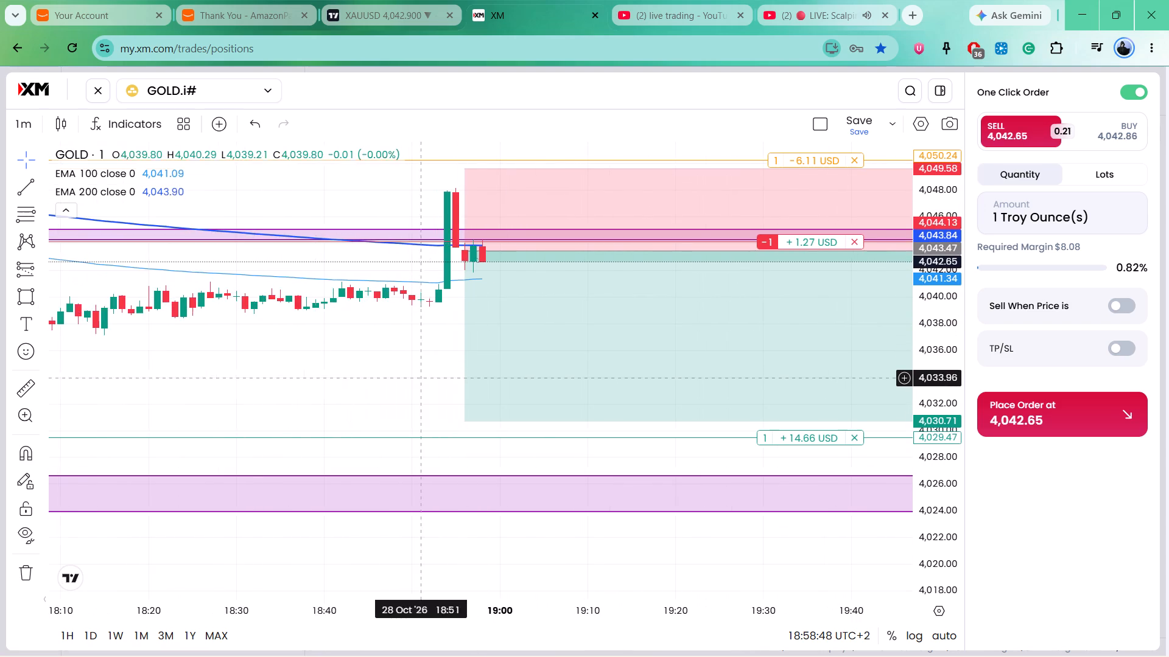
drag(413, 383, 111, 394)
drag(96, 355, 222, 418)
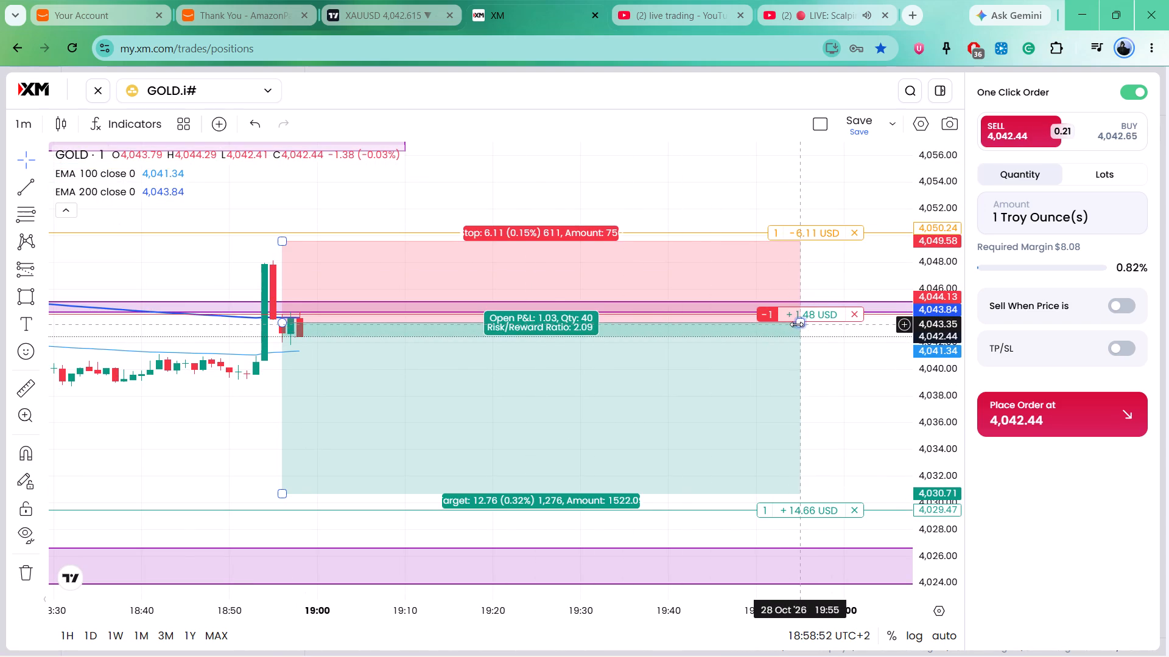
Shorten the short position projection so that its end falls at about 19:37.
drag(796, 324, 645, 355)
click(718, 406)
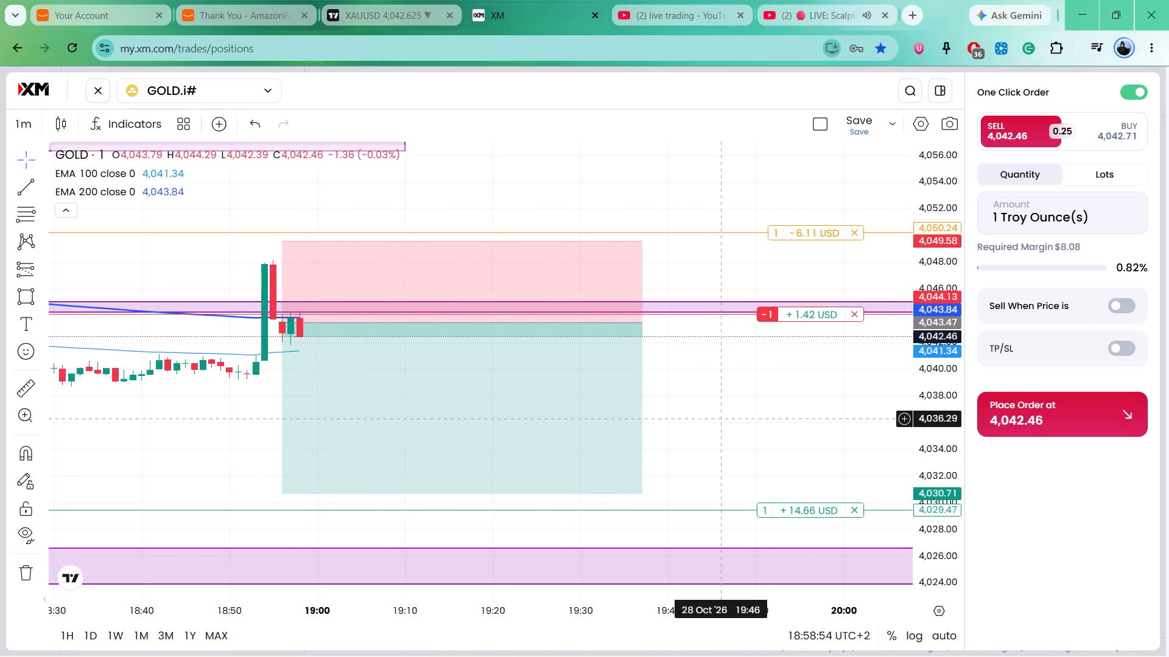
Like the Markets With Mack live stream and pause its playback.
scroll(716, 422, down, 5)
drag(830, 442, 804, 369)
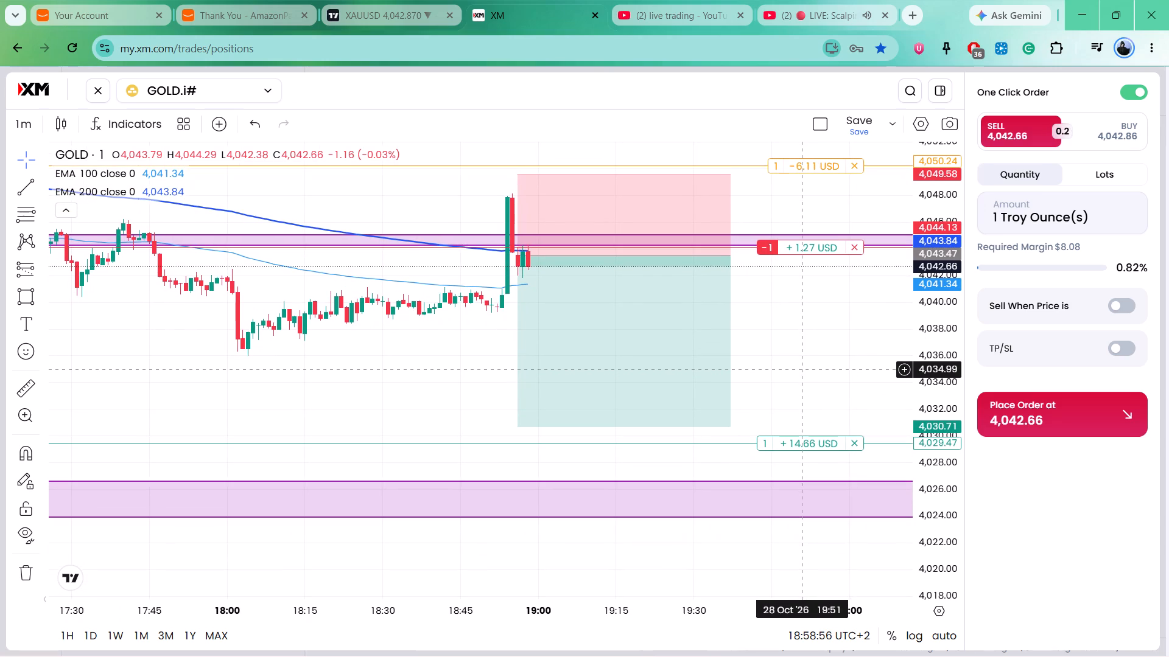
click(834, 0)
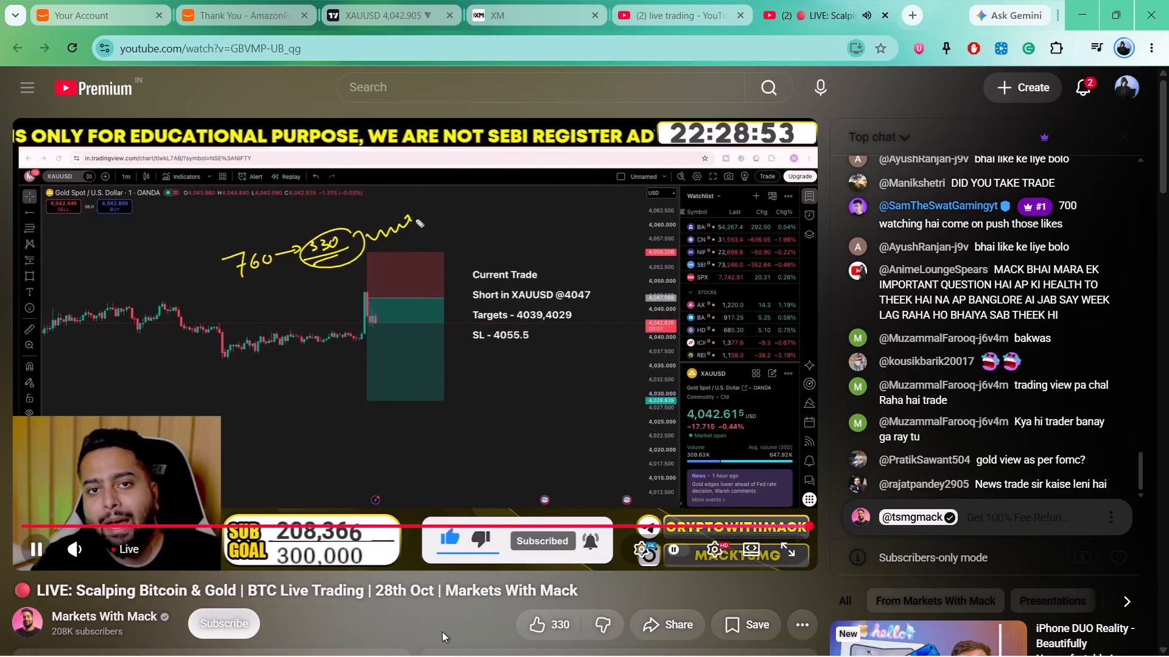
click(531, 627)
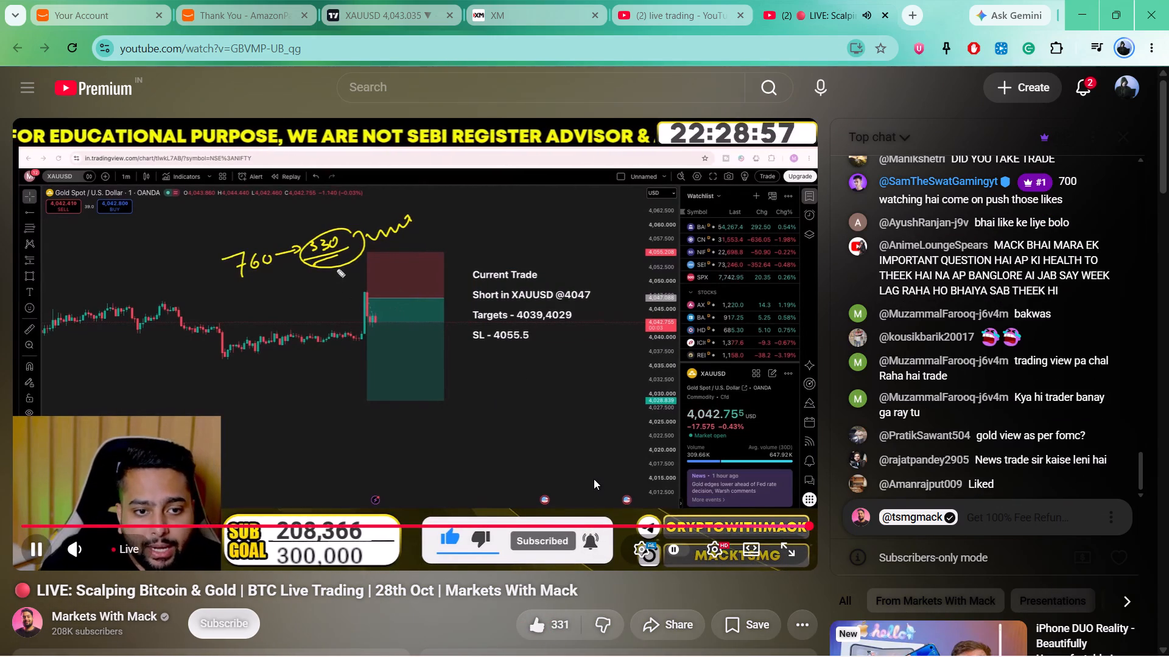
click(426, 415)
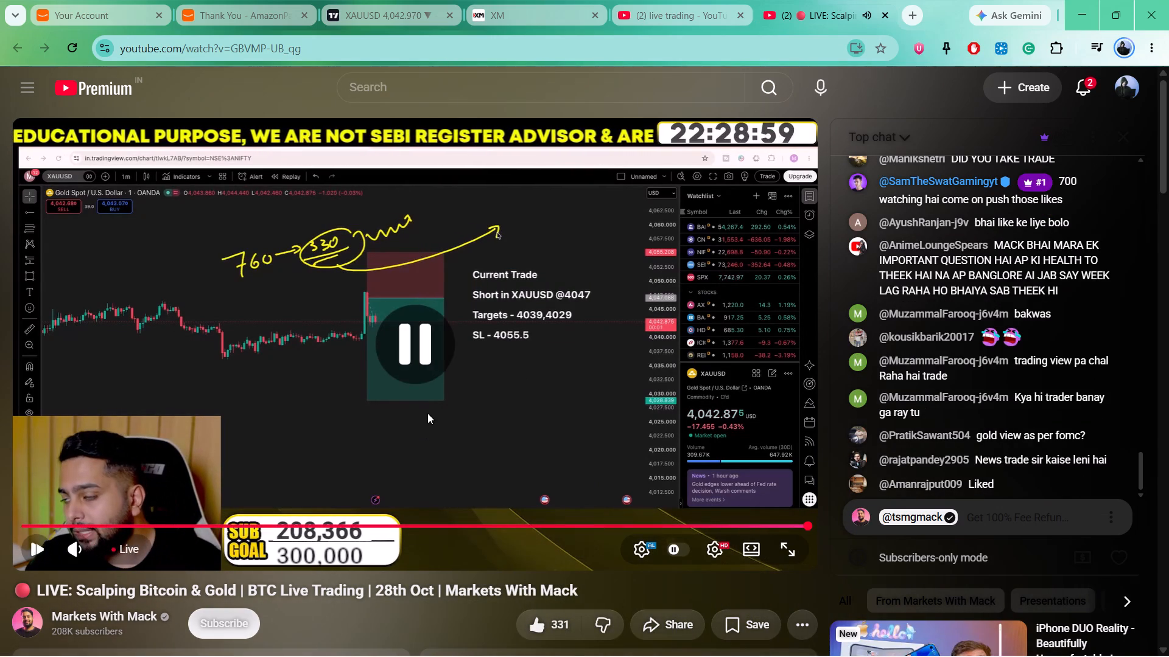